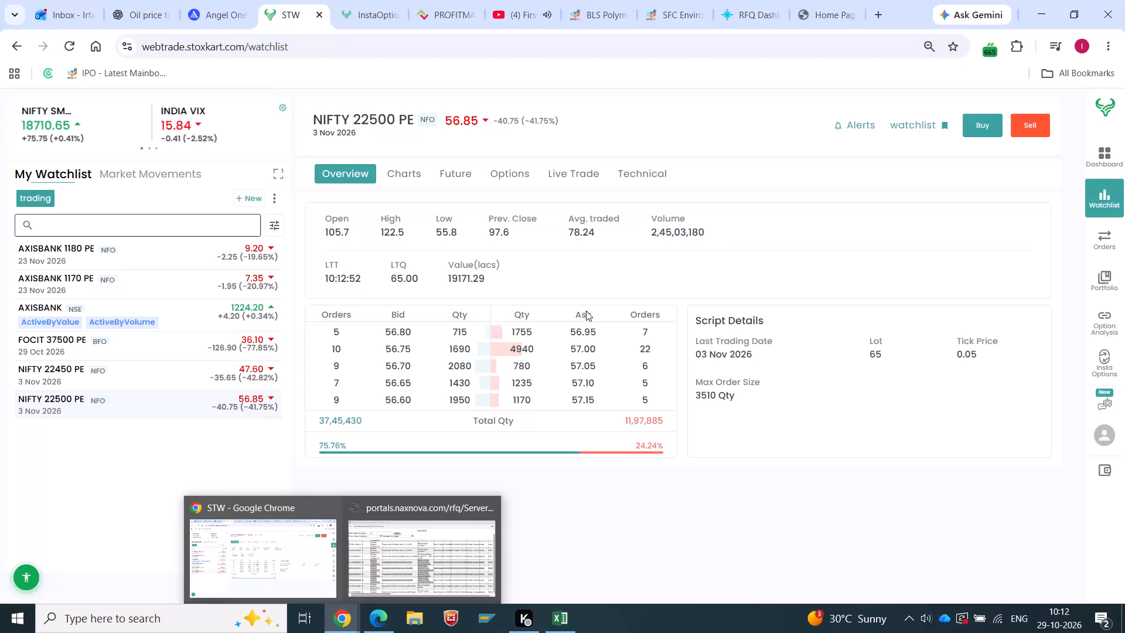
Close the Naxnova Upload RFQ page and the RFQ dashboard page in the browser.
{"action": "left_click", "coordinate": [838, 0]}
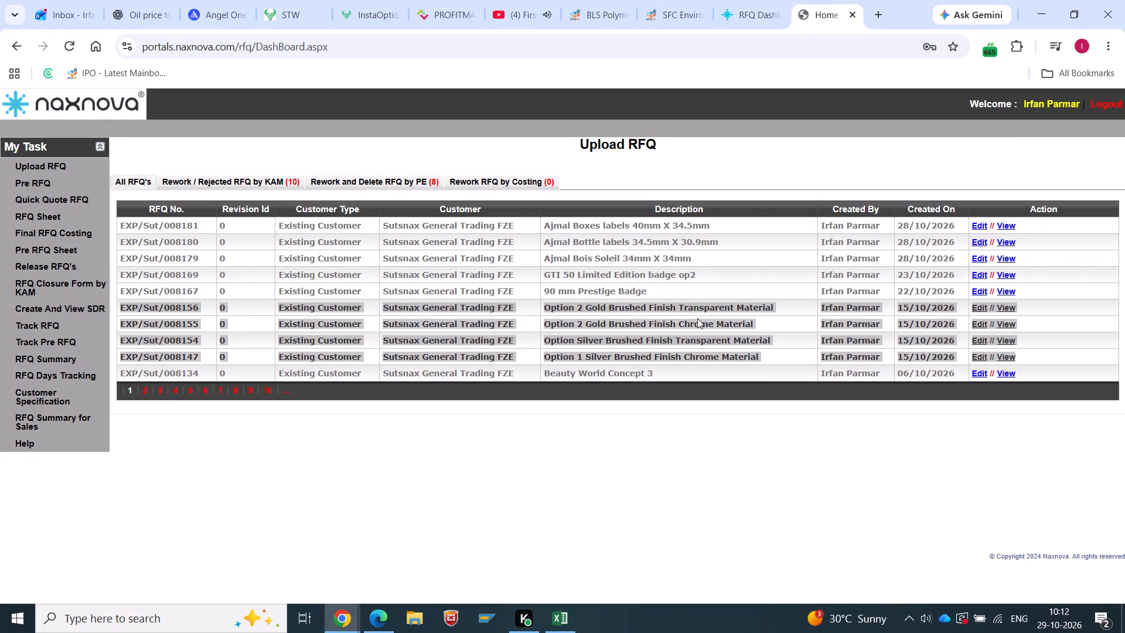
{"action": "left_click", "coordinate": [851, 15]}
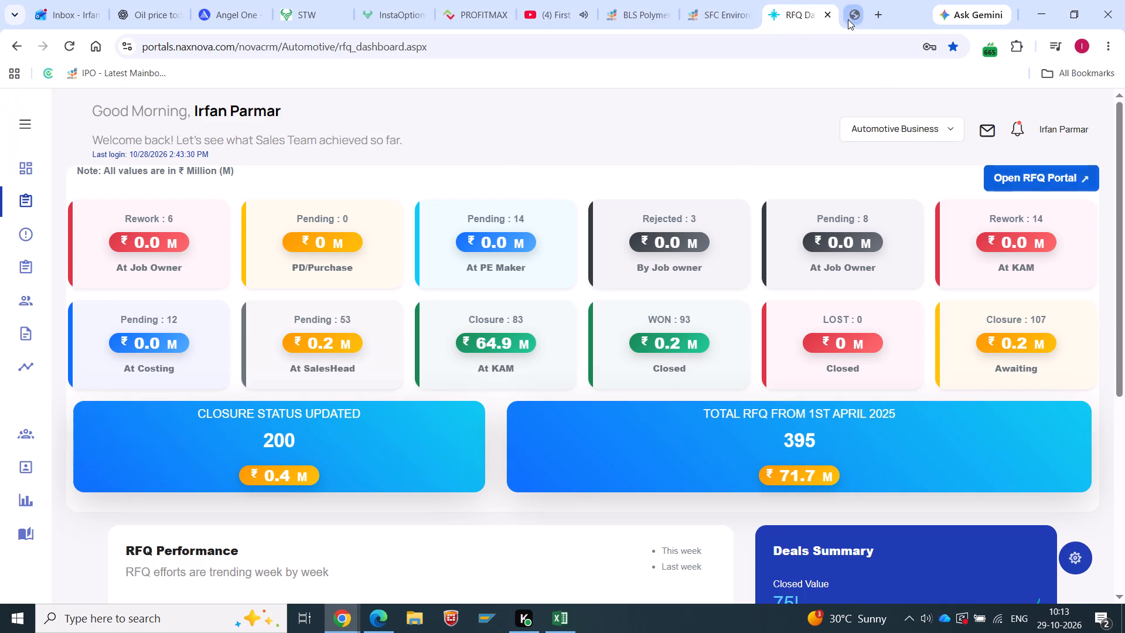
{"action": "left_click", "coordinate": [854, 19]}
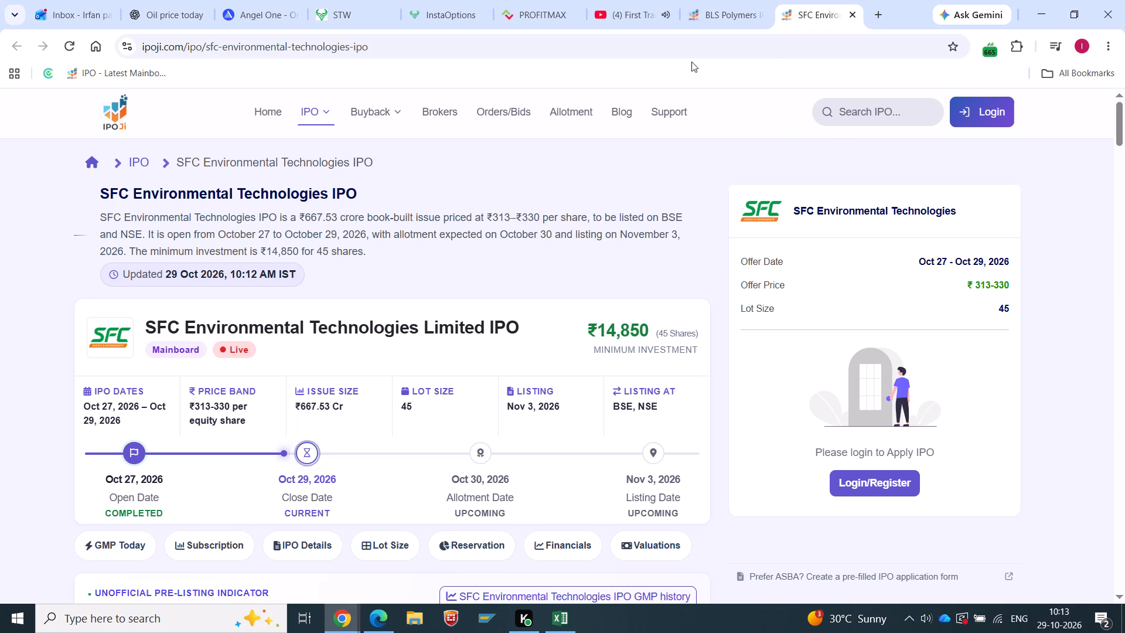
Go to the Zee Business First Trade video on YouTube and skip forward to the live point.
{"action": "left_click", "coordinate": [639, 0]}
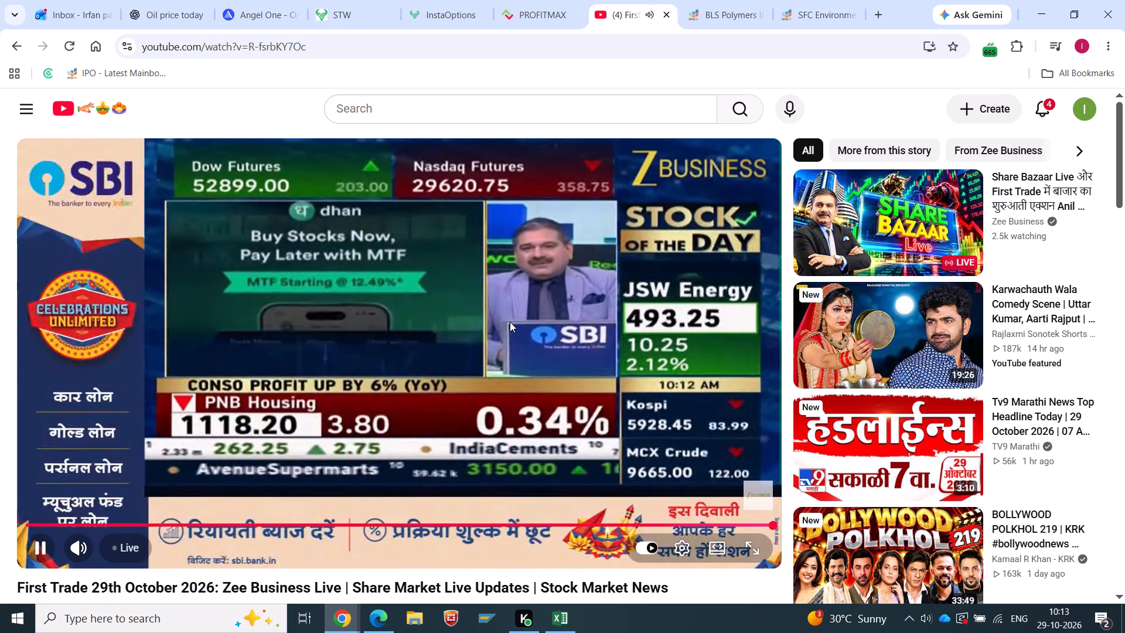
{"action": "key", "text": "Left"}
{"action": "key", "text": "Right"}
{"action": "key", "text": "Right"}
{"action": "key", "text": "Right"}
{"action": "key", "text": "Right"}
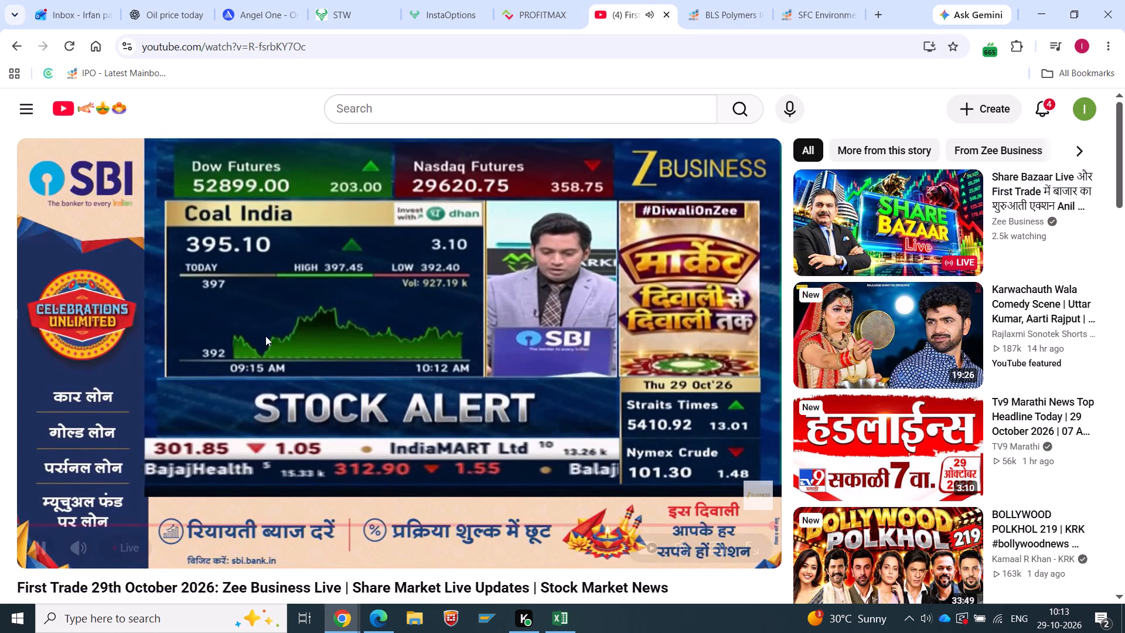
Switch to PROFITMAX and reload the trading-call alerts by viewing the pending alerts and returning to the alert list.
{"action": "left_click", "coordinate": [506, 0]}
{"action": "scroll", "coordinate": [400, 455], "scroll_direction": "up", "scroll_amount": 2}
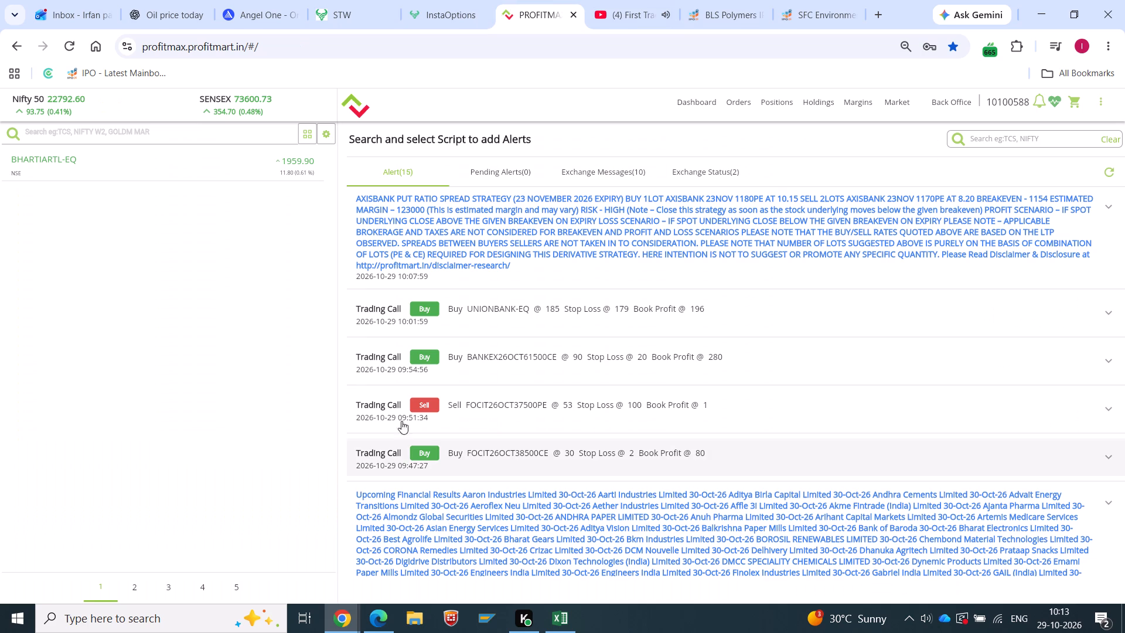
{"action": "left_click", "coordinate": [513, 168]}
{"action": "left_click", "coordinate": [415, 166]}
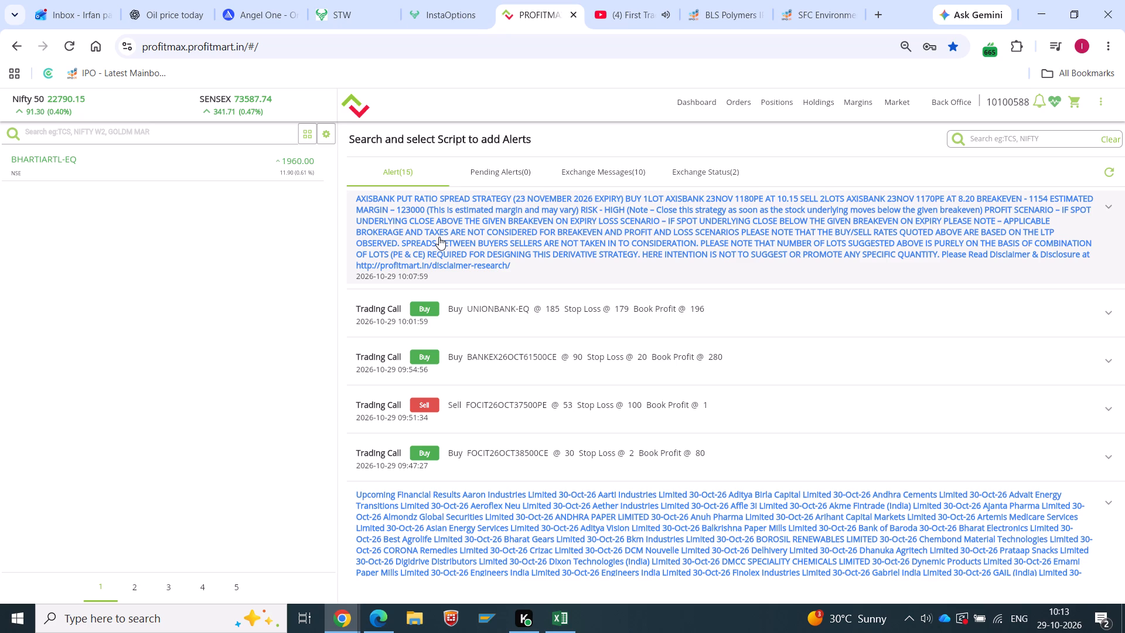
Examine the Long Build Up and Short Build Up tables on the InstaOptions market dashboard.
{"action": "left_click", "coordinate": [445, 0]}
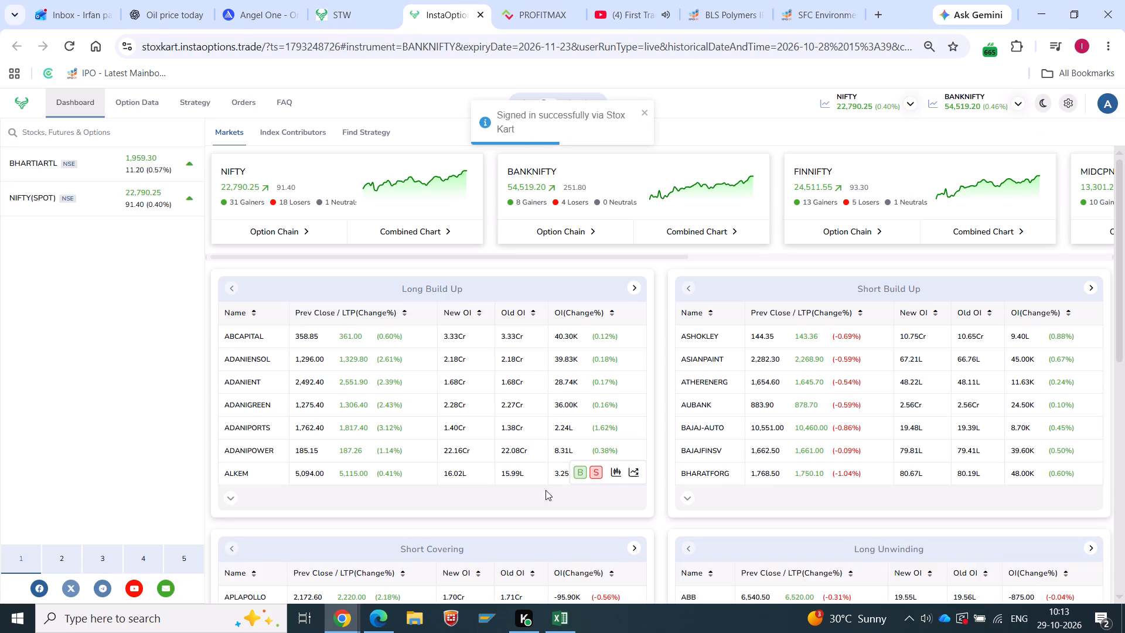
{"action": "scroll", "coordinate": [369, 343], "scroll_direction": "up", "scroll_amount": 4}
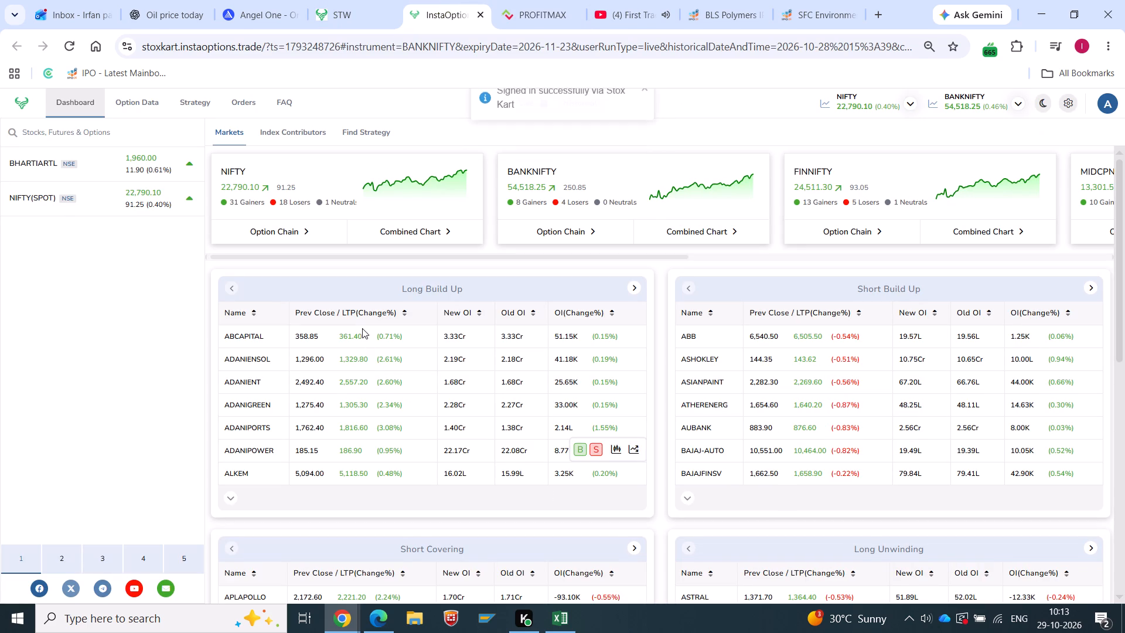
{"action": "scroll", "coordinate": [144, 199], "scroll_direction": "down", "scroll_amount": 2}
{"action": "scroll", "coordinate": [144, 199], "scroll_direction": "up", "scroll_amount": 4}
Check the NIFTY 22500 PE quote in the Stoxkart watchlist and return to the PROFITMAX alerts.
{"action": "left_click", "coordinate": [336, 0]}
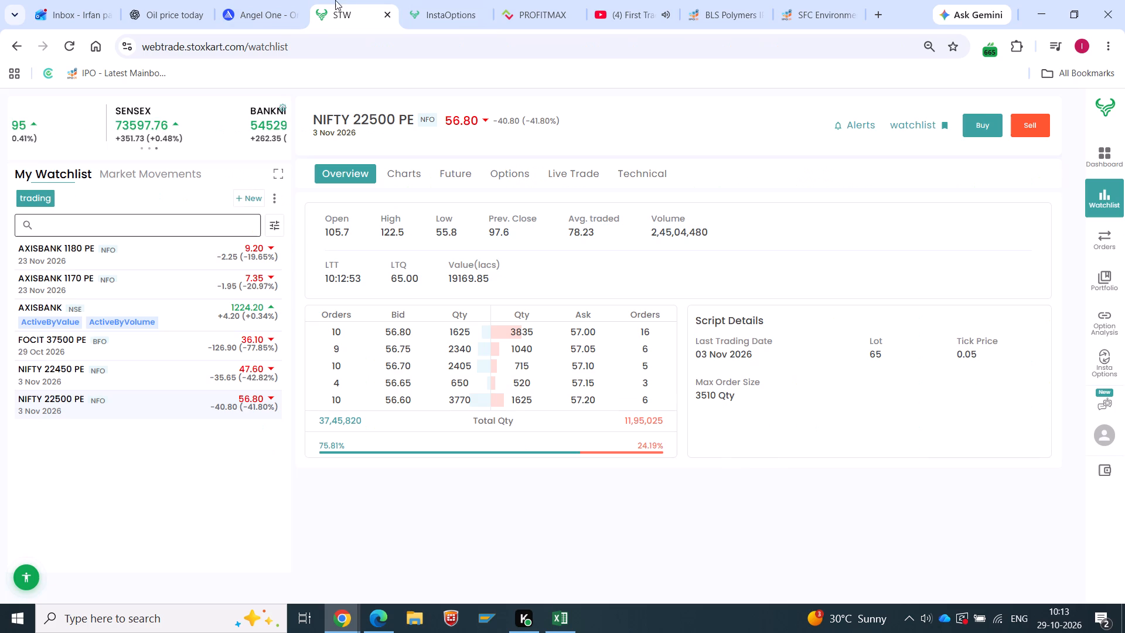
{"action": "left_click", "coordinate": [538, 6]}
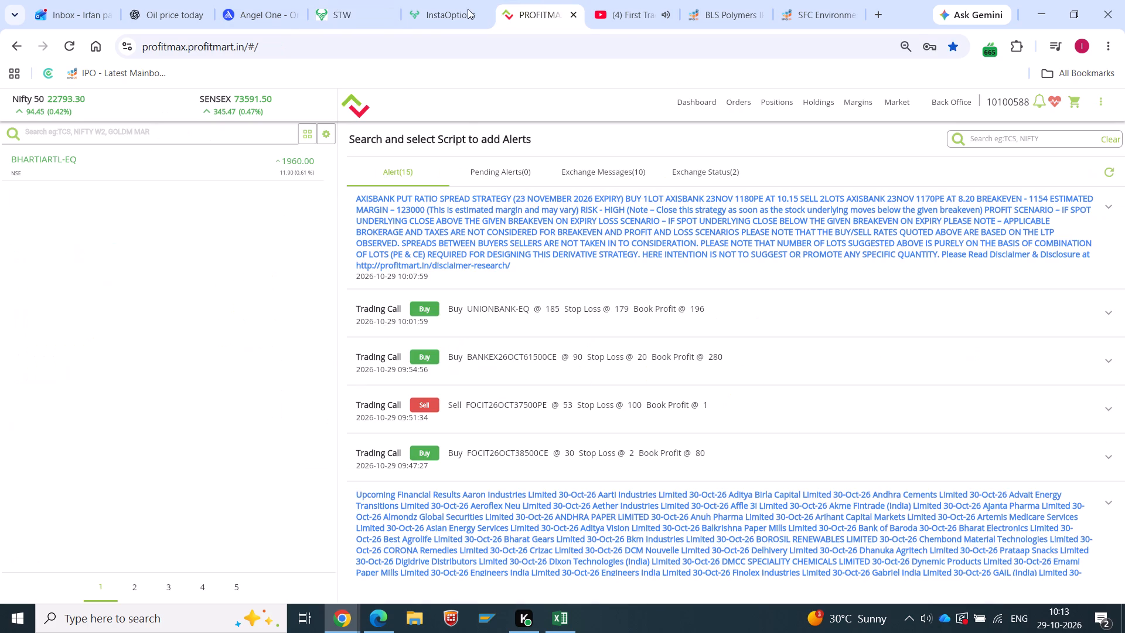
Switch to Stoxkart and review the open portfolio positions and the full order list.
{"action": "left_click", "coordinate": [343, 0]}
{"action": "left_click", "coordinate": [1100, 270]}
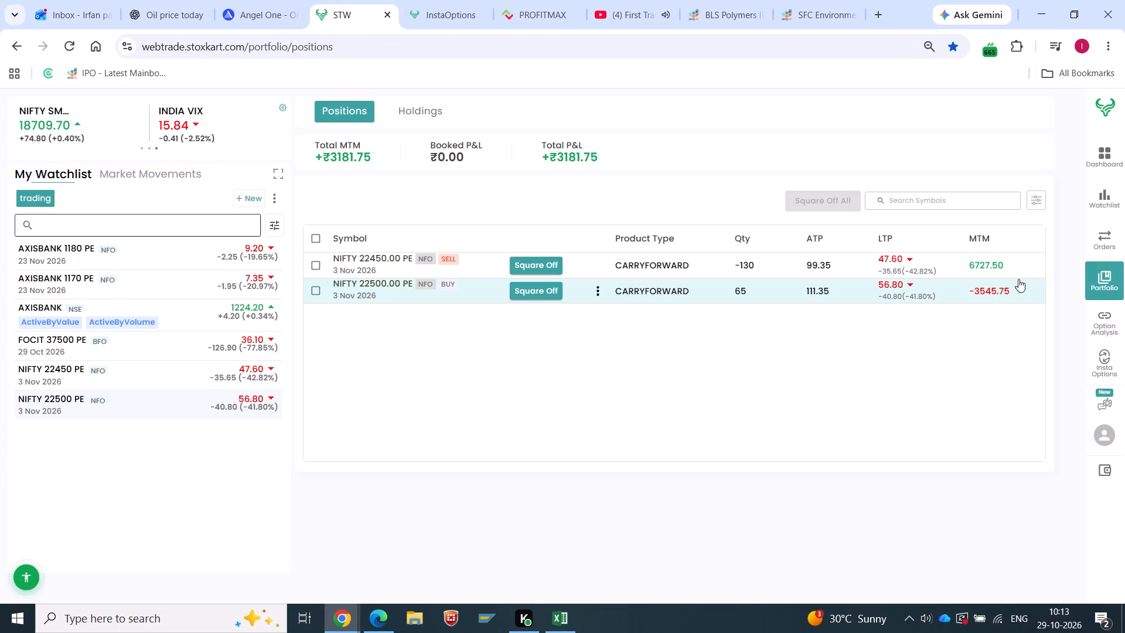
{"action": "left_click", "coordinate": [1096, 236]}
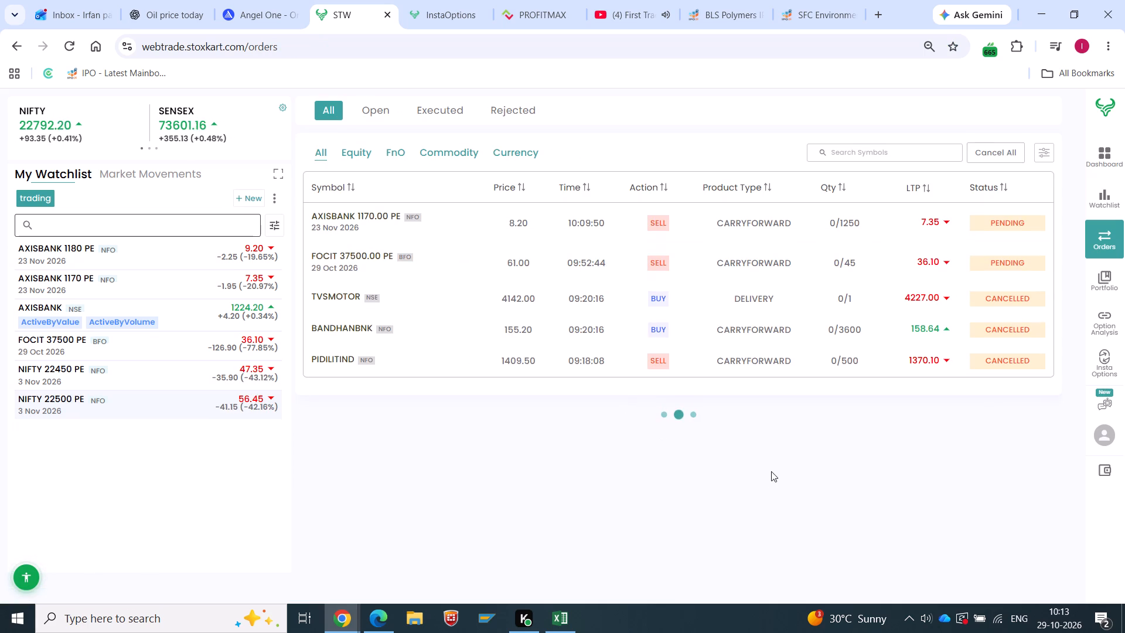
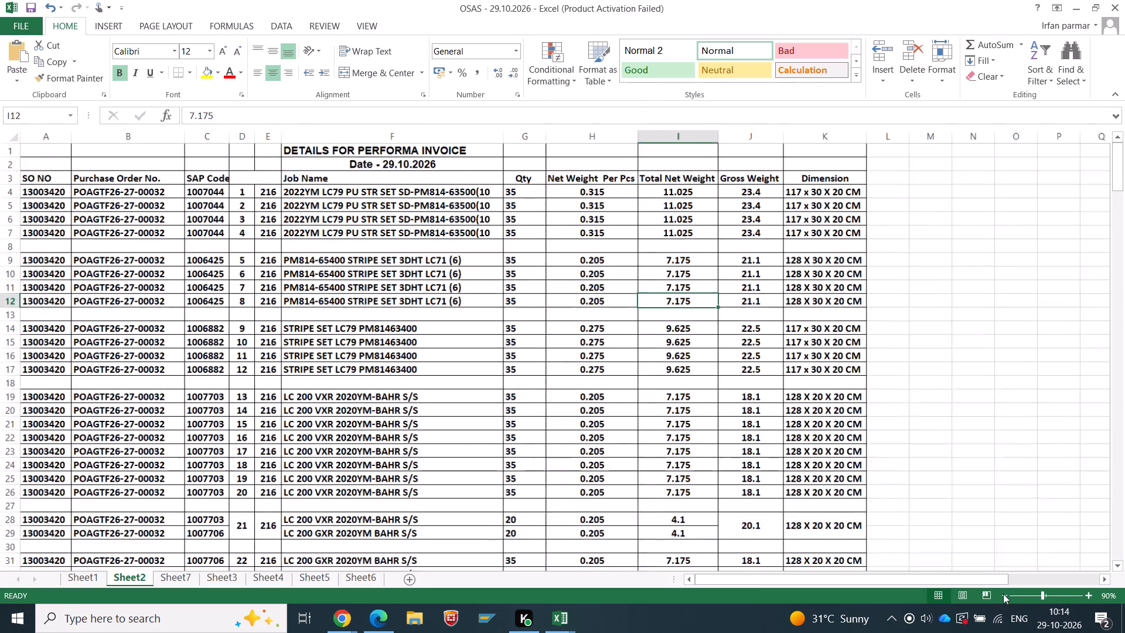
Delete the two title rows above the column headings on Sheet2 of the OSAS - 29.10.2026 workbook.
{"action": "left_click", "coordinate": [1003, 594]}
{"action": "scroll", "coordinate": [9, 223], "scroll_direction": "up", "scroll_amount": 5}
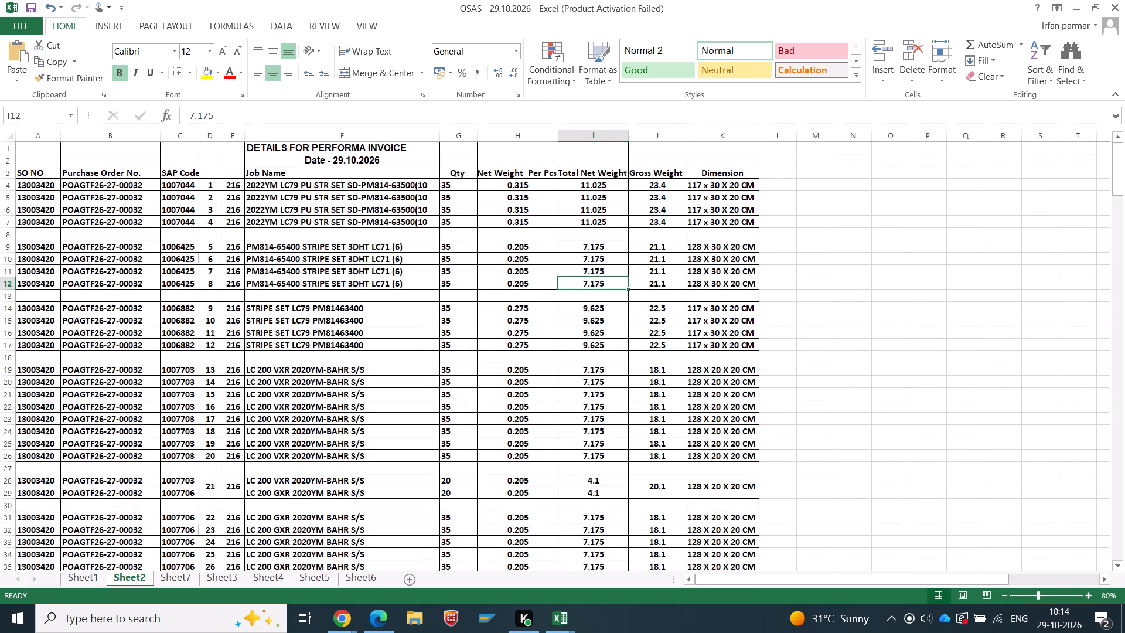
{"action": "left_click_drag", "start_coordinate": [5, 161], "coordinate": [6, 118]}
{"action": "right_click", "coordinate": [13, 147]}
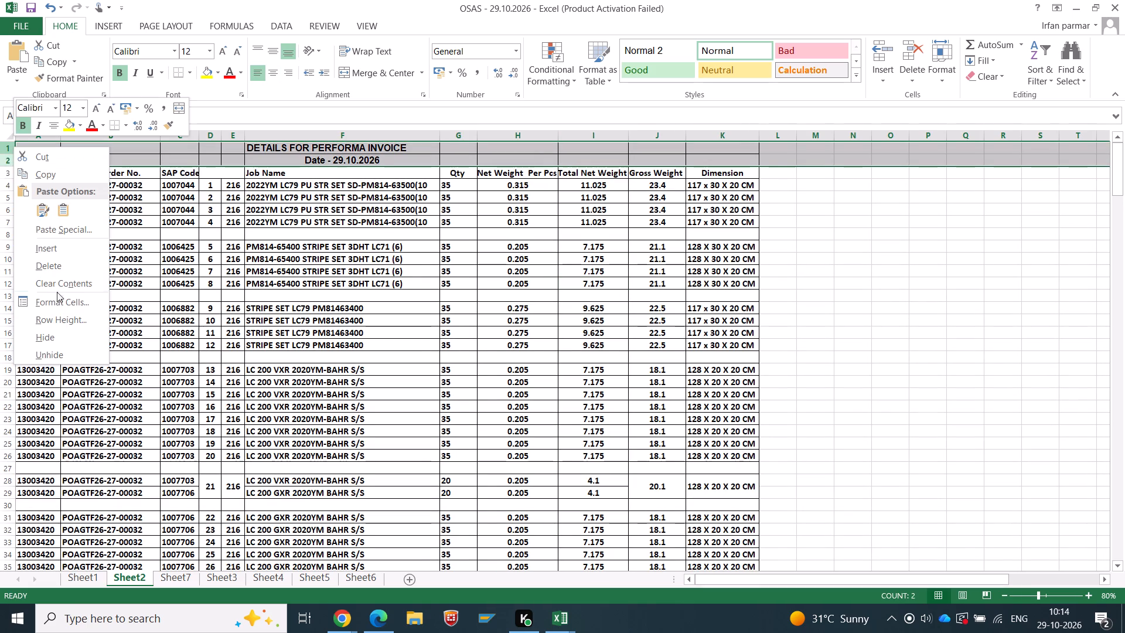
{"action": "left_click", "coordinate": [56, 268]}
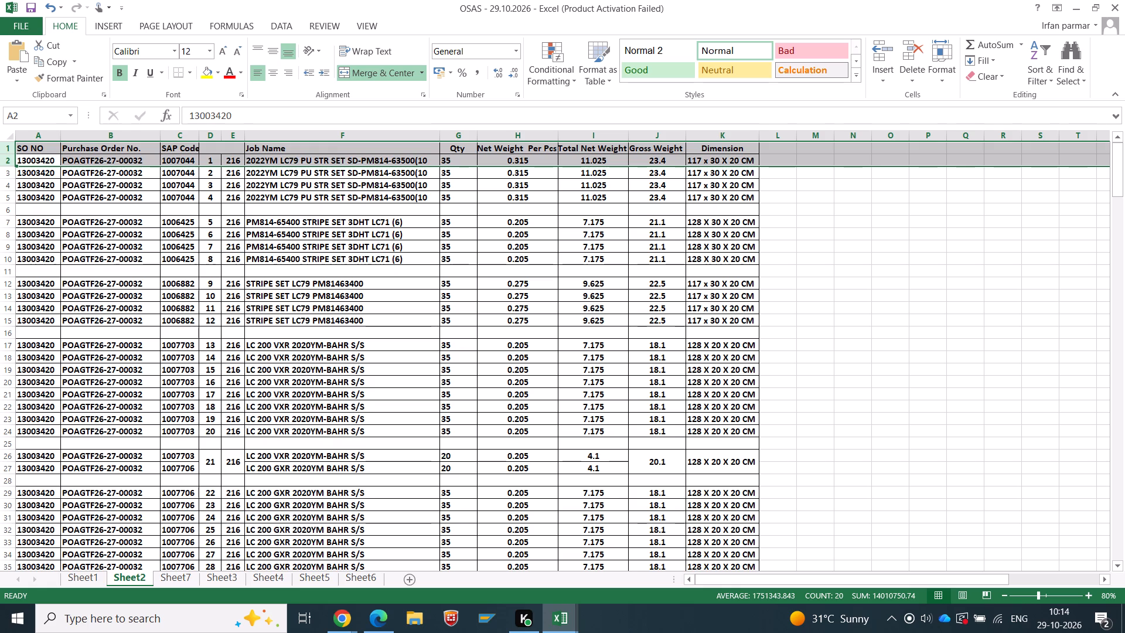
Centre all cells of Sheet2, remove their bold formatting and set the font size to 10.
{"action": "left_click", "coordinate": [12, 128]}
{"action": "left_click", "coordinate": [7, 133]}
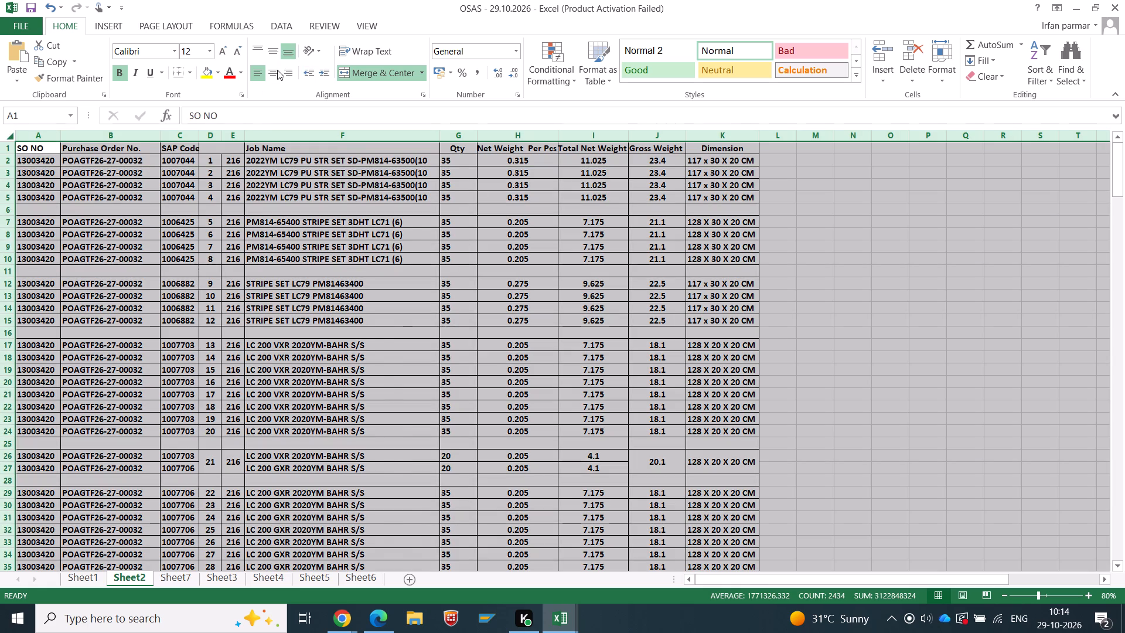
{"action": "left_click", "coordinate": [277, 69]}
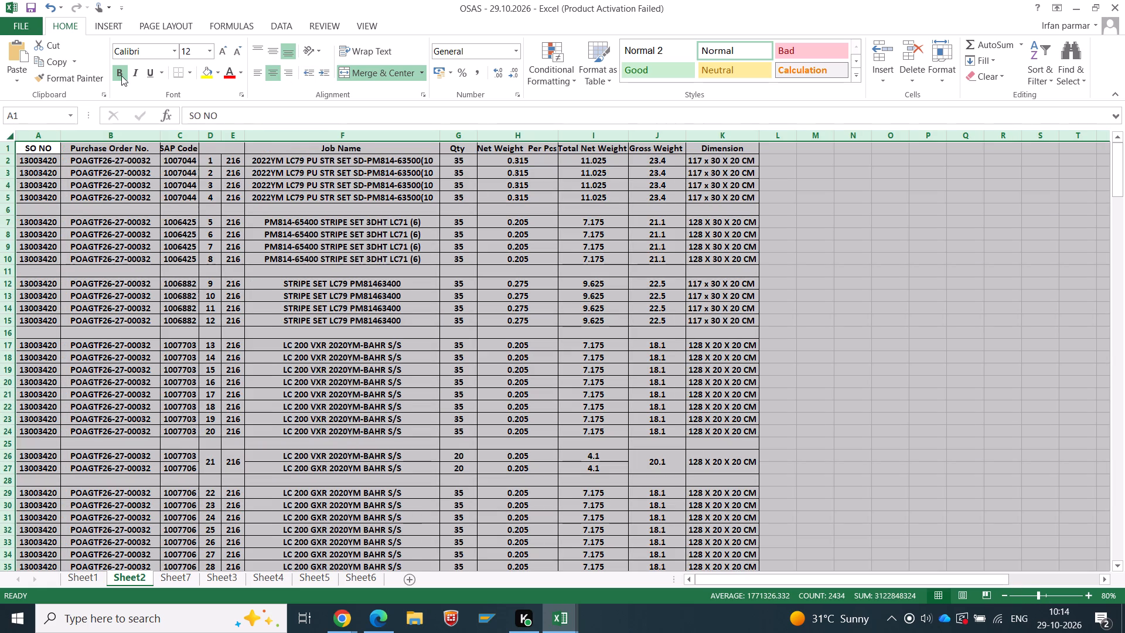
{"action": "left_click", "coordinate": [121, 75]}
{"action": "left_click", "coordinate": [209, 52]}
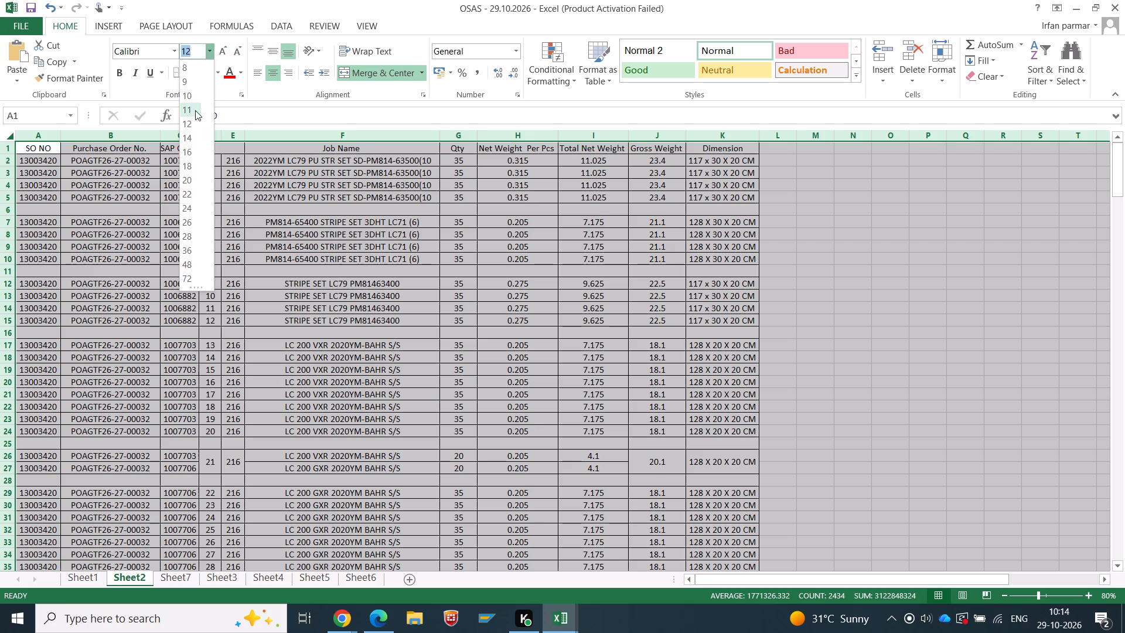
{"action": "left_click", "coordinate": [195, 97]}
Autofit all column widths on Sheet2 to their contents.
{"action": "left_click", "coordinate": [9, 134]}
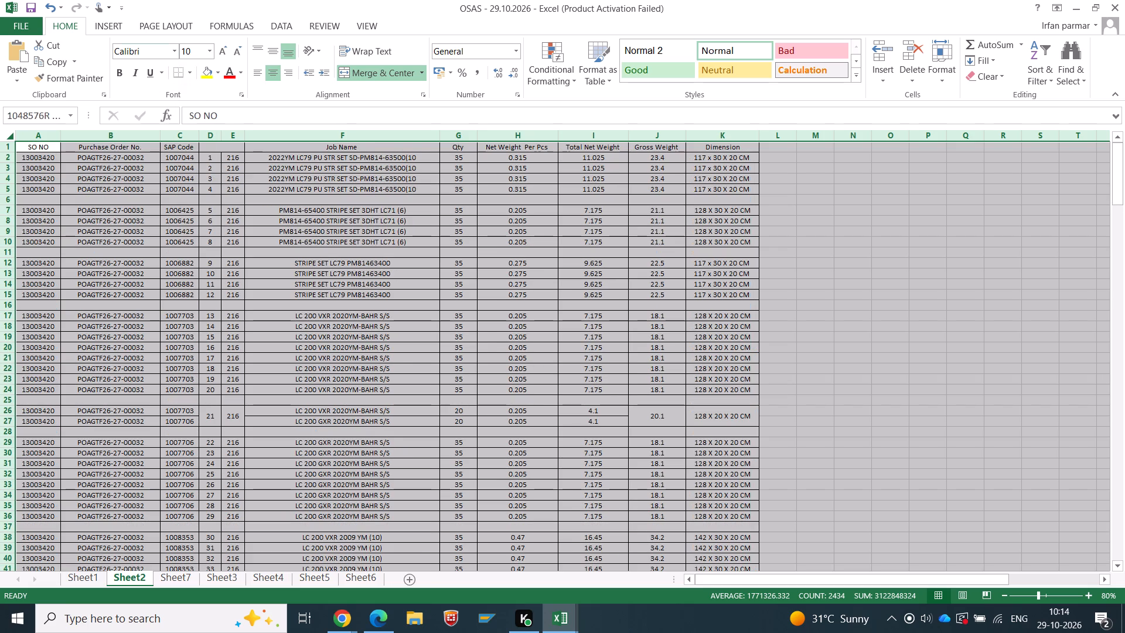
{"action": "double_click", "coordinate": [64, 135]}
{"action": "left_click", "coordinate": [499, 341]}
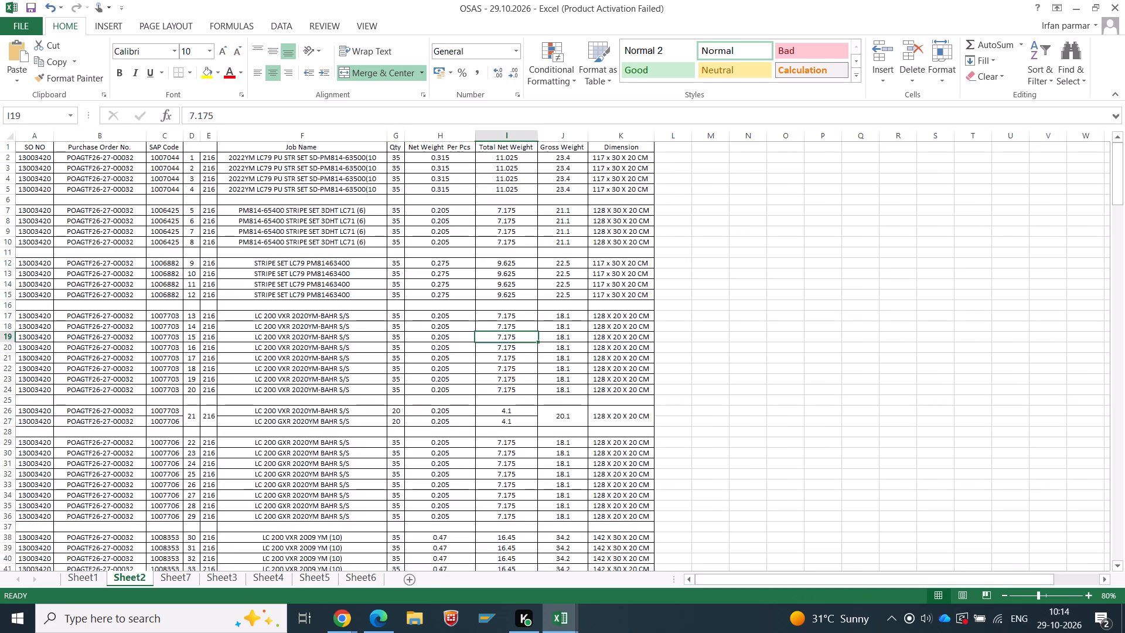
Review the reformatted packing rows on Sheet2 down to the last entry.
{"action": "scroll", "coordinate": [501, 352], "scroll_direction": "down", "scroll_amount": 20}
{"action": "scroll", "coordinate": [501, 352], "scroll_direction": "down", "scroll_amount": 10}
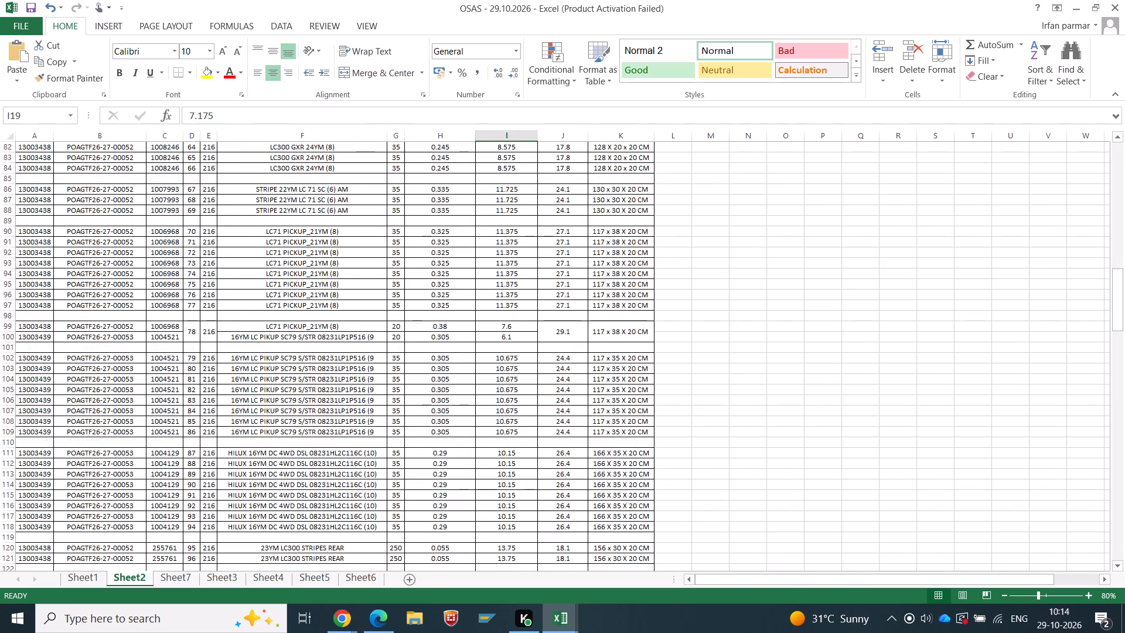
{"action": "scroll", "coordinate": [491, 316], "scroll_direction": "down", "scroll_amount": 20}
{"action": "scroll", "coordinate": [491, 316], "scroll_direction": "down", "scroll_amount": 18}
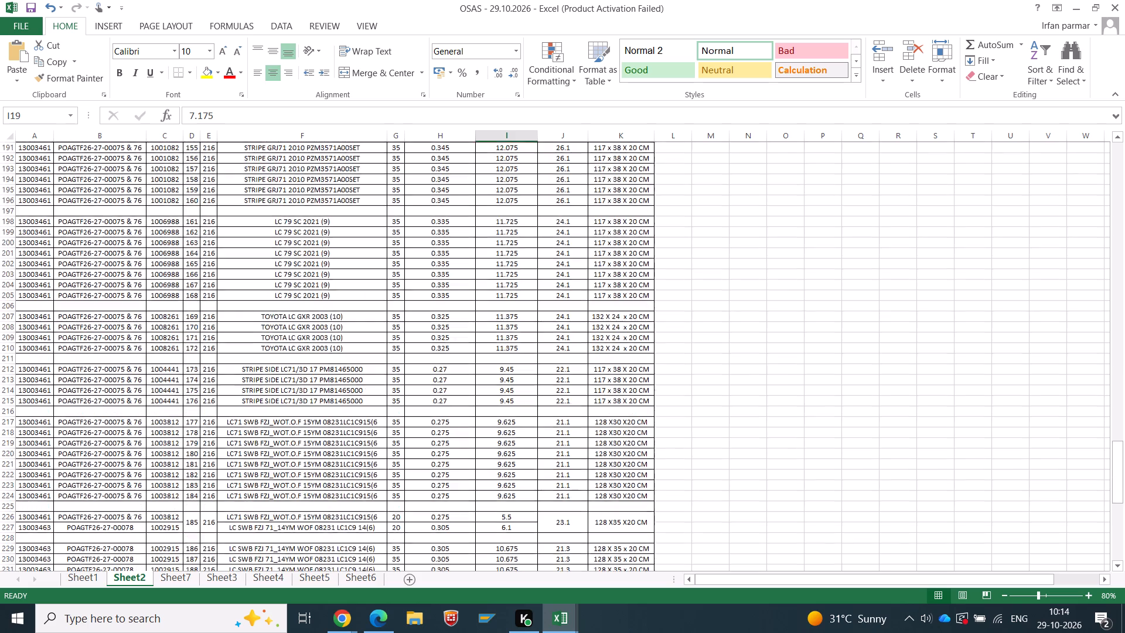
{"action": "scroll", "coordinate": [491, 316], "scroll_direction": "down", "scroll_amount": 19}
{"action": "scroll", "coordinate": [491, 316], "scroll_direction": "up", "scroll_amount": 8}
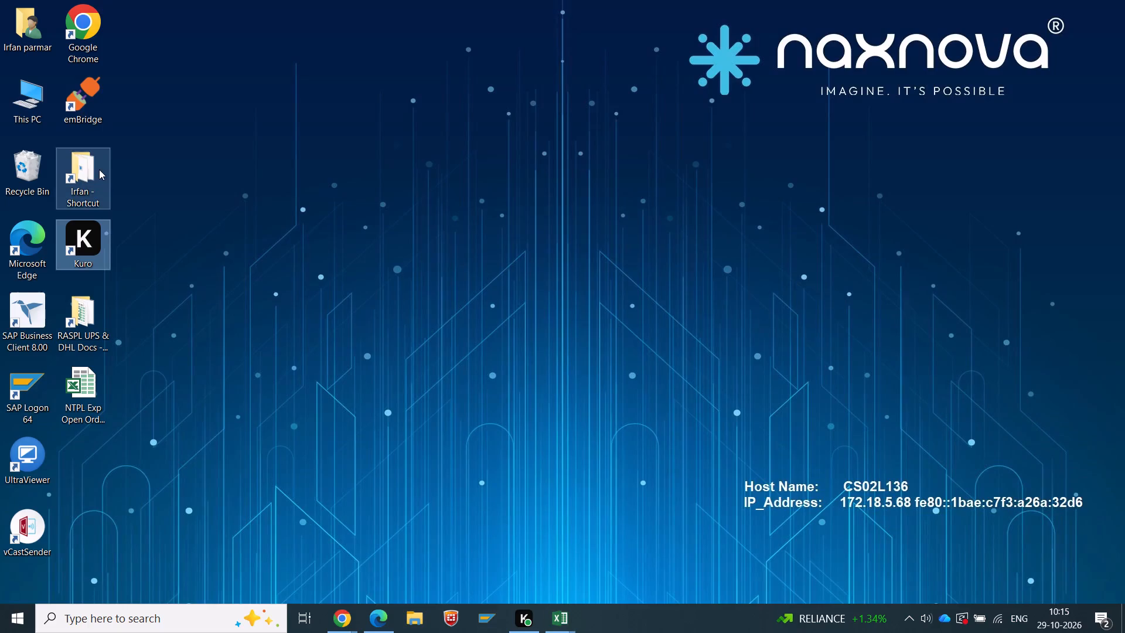
{"action": "double_click", "coordinate": [99, 169]}
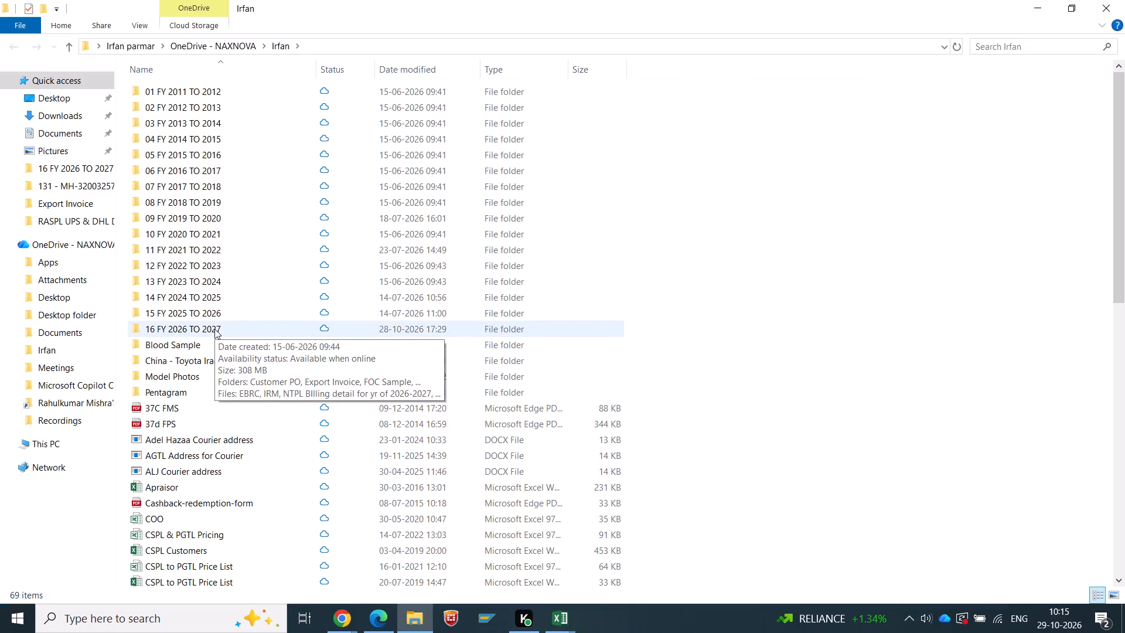
{"action": "scroll", "coordinate": [207, 401], "scroll_direction": "down", "scroll_amount": 4}
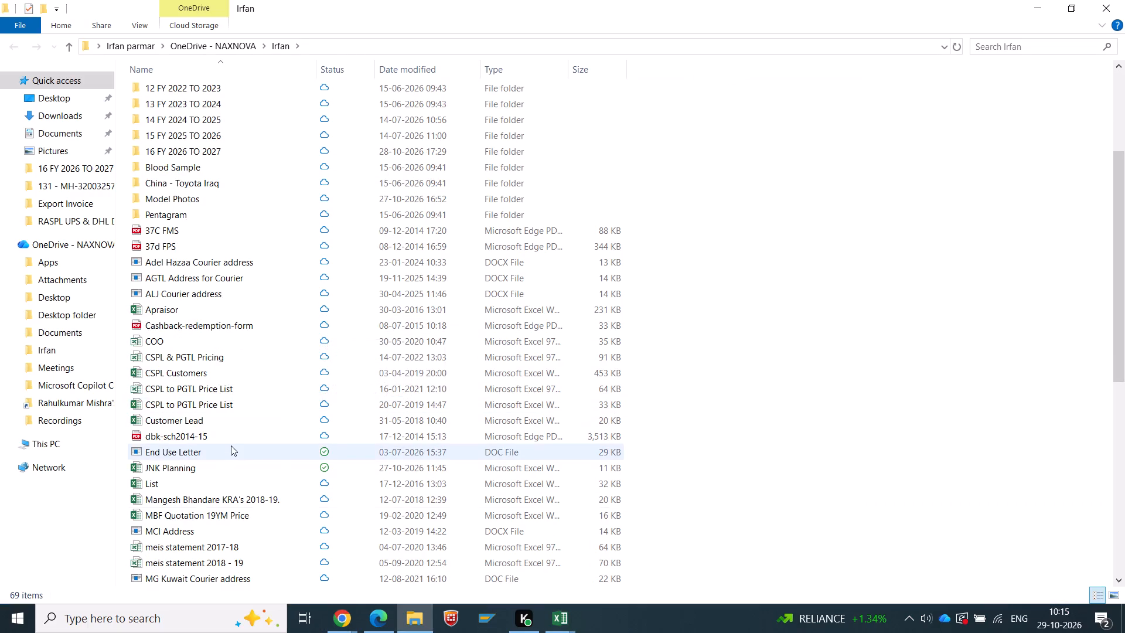
{"action": "scroll", "coordinate": [231, 445], "scroll_direction": "down", "scroll_amount": 4}
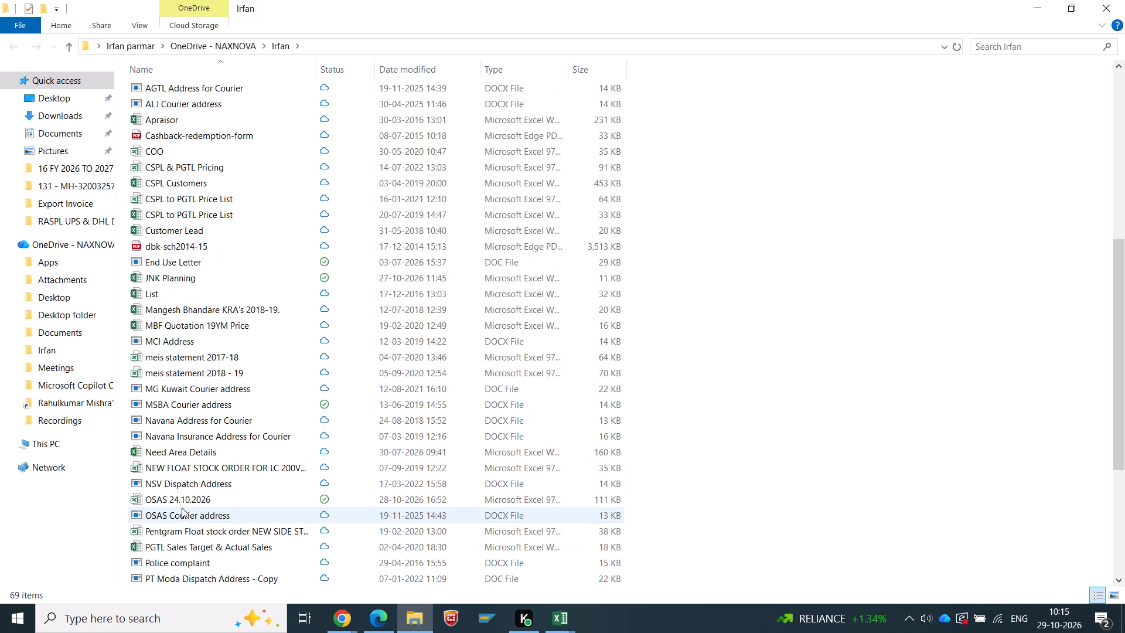
{"action": "double_click", "coordinate": [182, 500]}
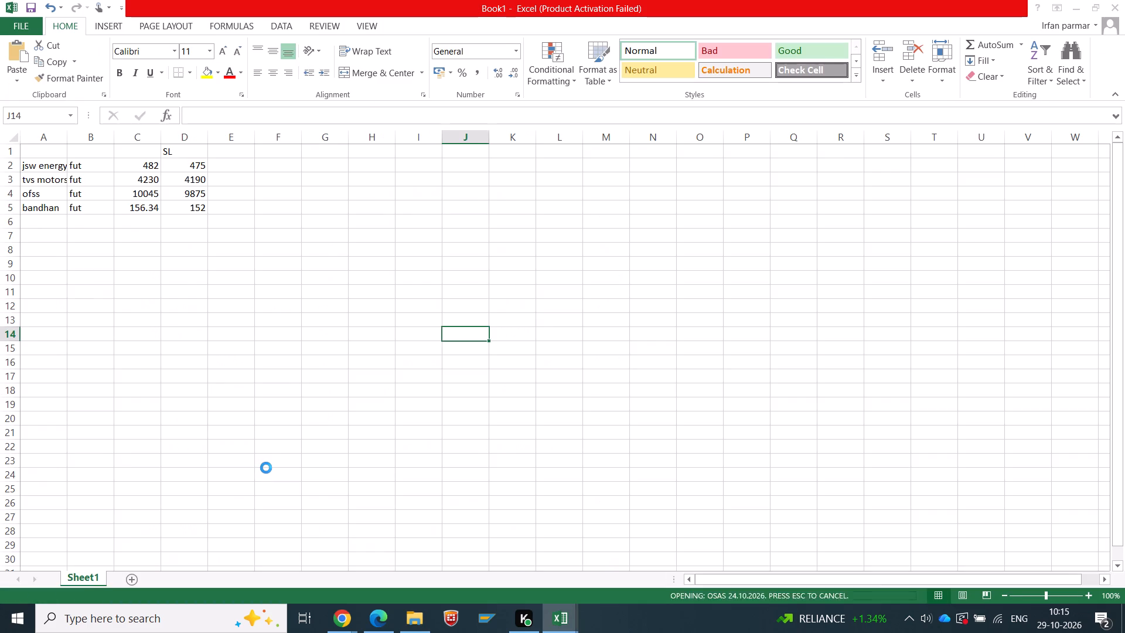
{"action": "left_click", "coordinate": [271, 379]}
{"action": "scroll", "coordinate": [291, 457], "scroll_direction": "up", "scroll_amount": 4}
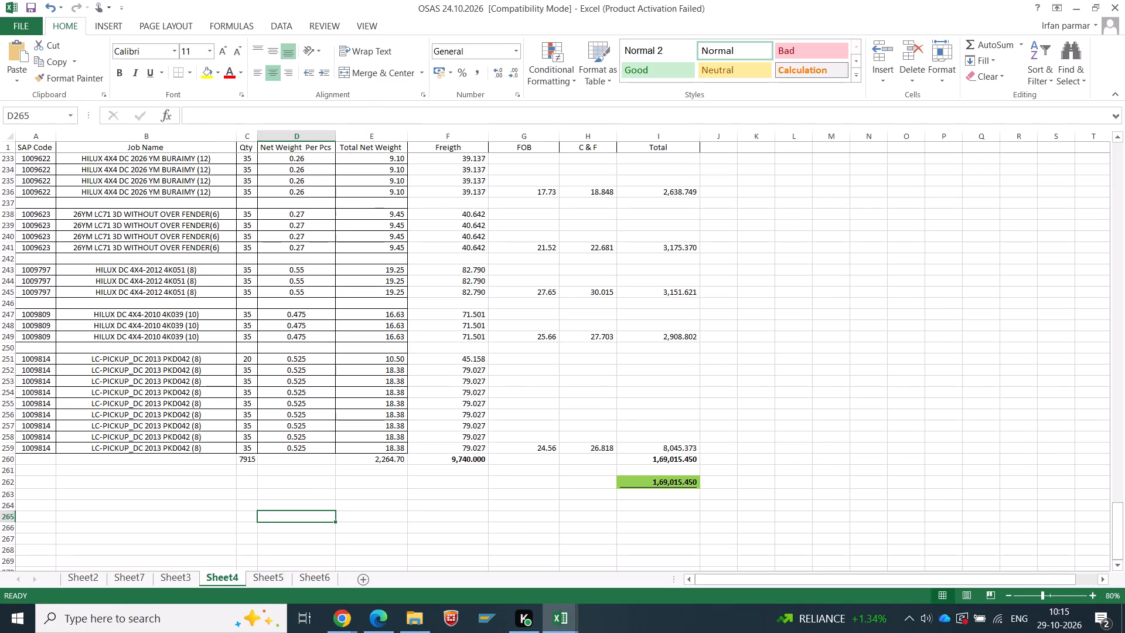
Return to OSAS - 29.10.2026 and total the Qty column in G265 with a sum of G2:G264.
{"action": "key", "text": "alt+Tab"}
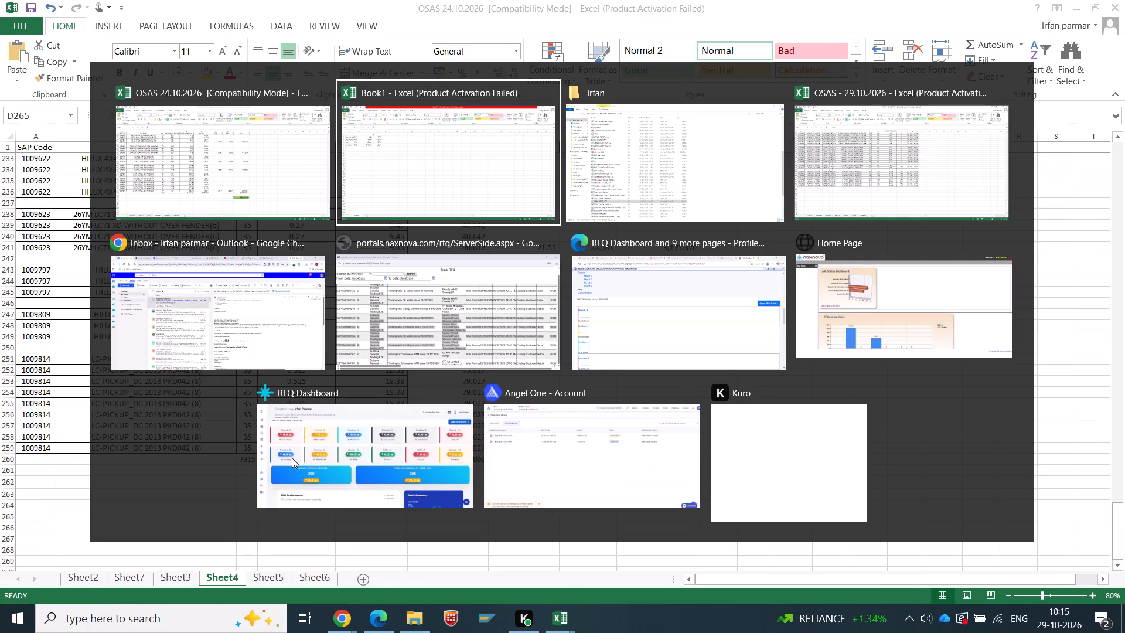
{"action": "key", "text": "alt+Tab"}
{"action": "key", "text": "alt+Tab"}
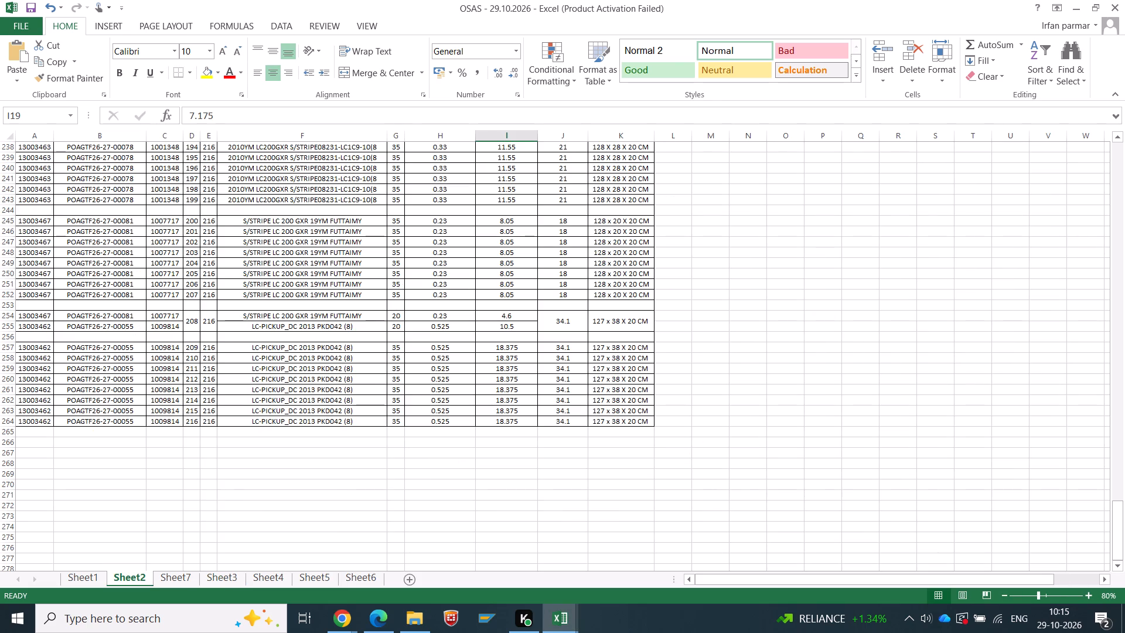
{"action": "left_click", "coordinate": [395, 436]}
{"action": "key", "text": "alt+equal"}
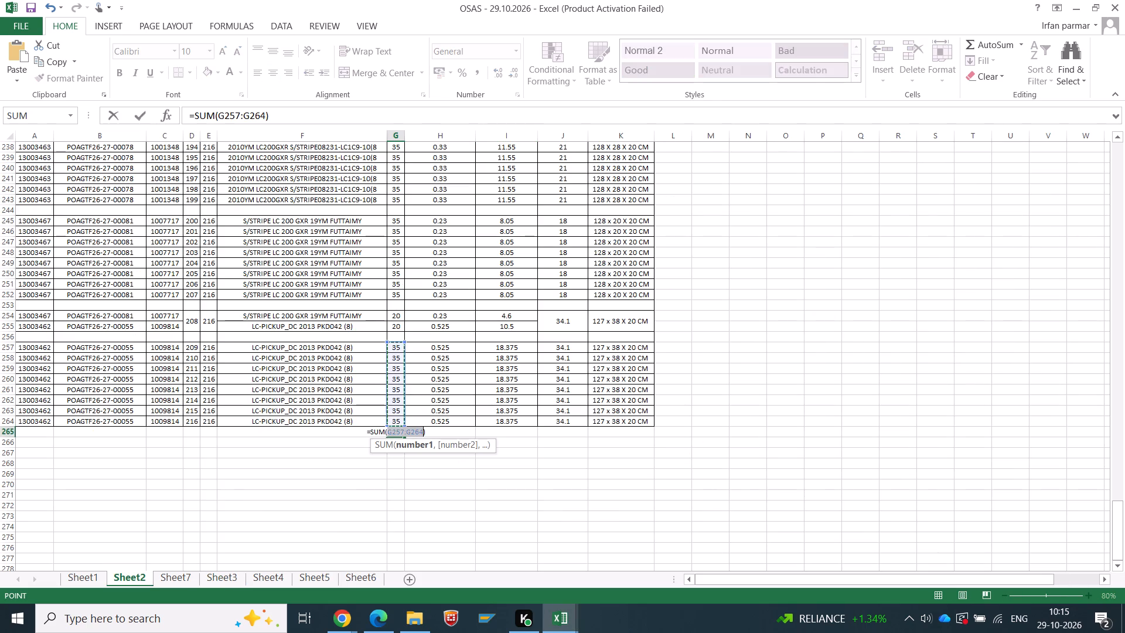
{"action": "left_click_drag", "start_coordinate": [404, 345], "coordinate": [400, 0]}
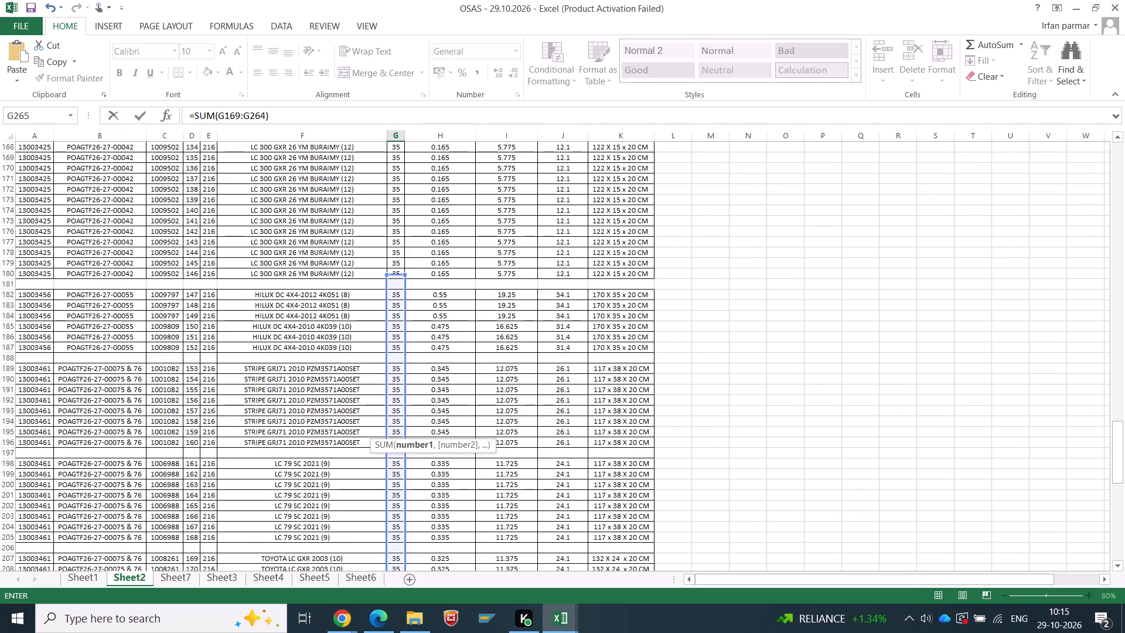
{"action": "left_click_drag", "start_coordinate": [400, 0], "coordinate": [395, 156]}
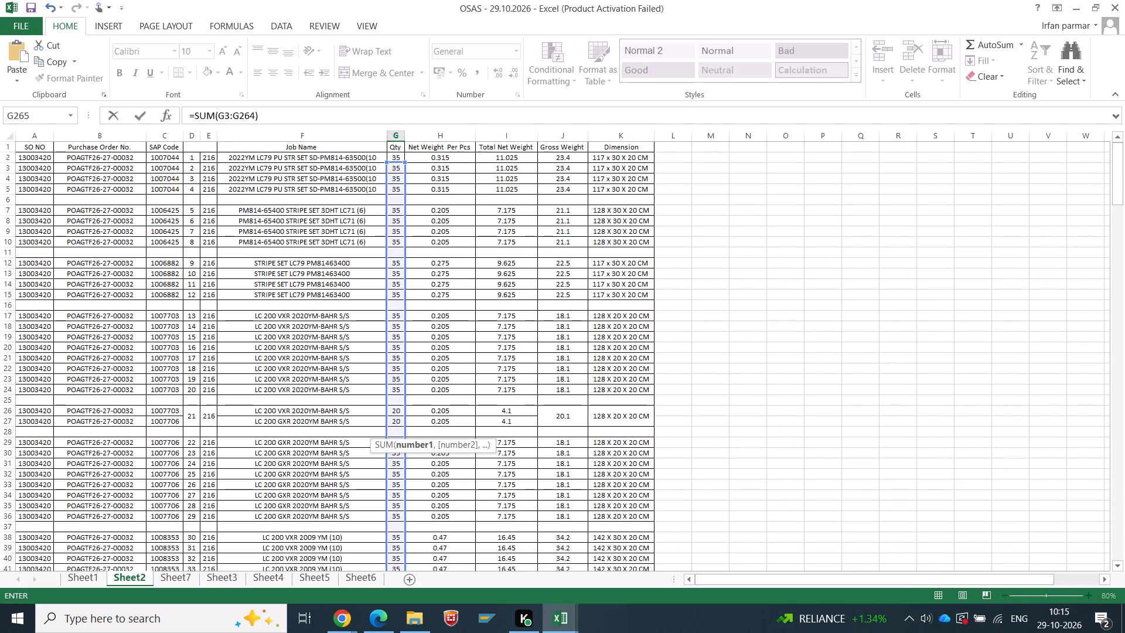
{"action": "left_click_drag", "start_coordinate": [395, 156], "coordinate": [396, 151]}
{"action": "key", "text": "Return"}
{"action": "scroll", "coordinate": [446, 387], "scroll_direction": "down", "scroll_amount": 1}
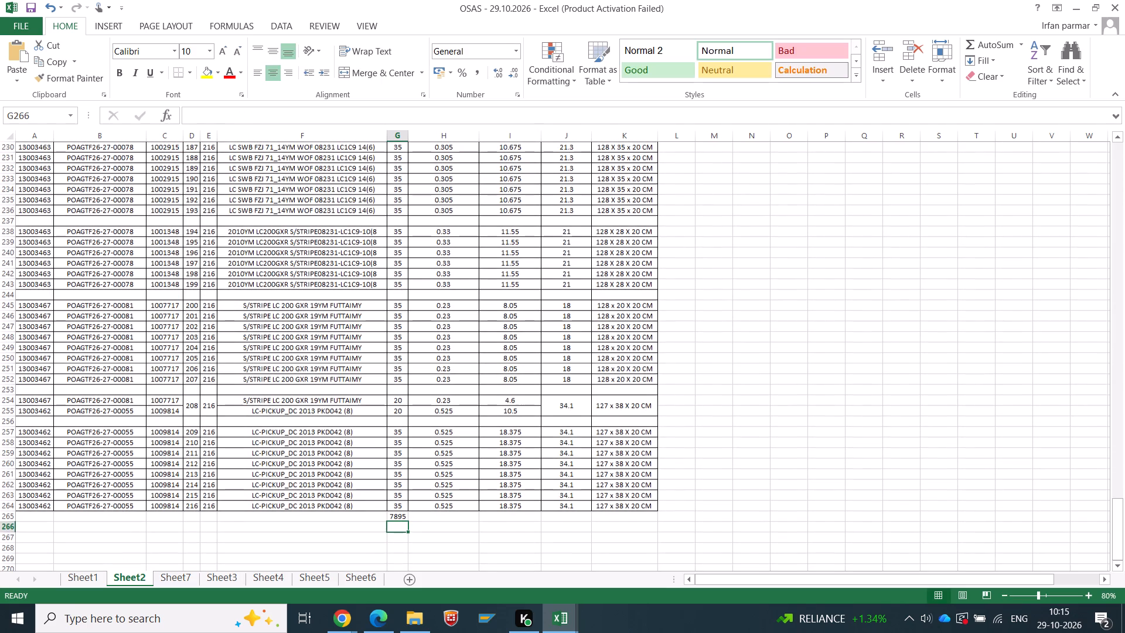
Copy the Qty total formula to I265 and J265 to total net and gross weight.
{"action": "left_click", "coordinate": [387, 516]}
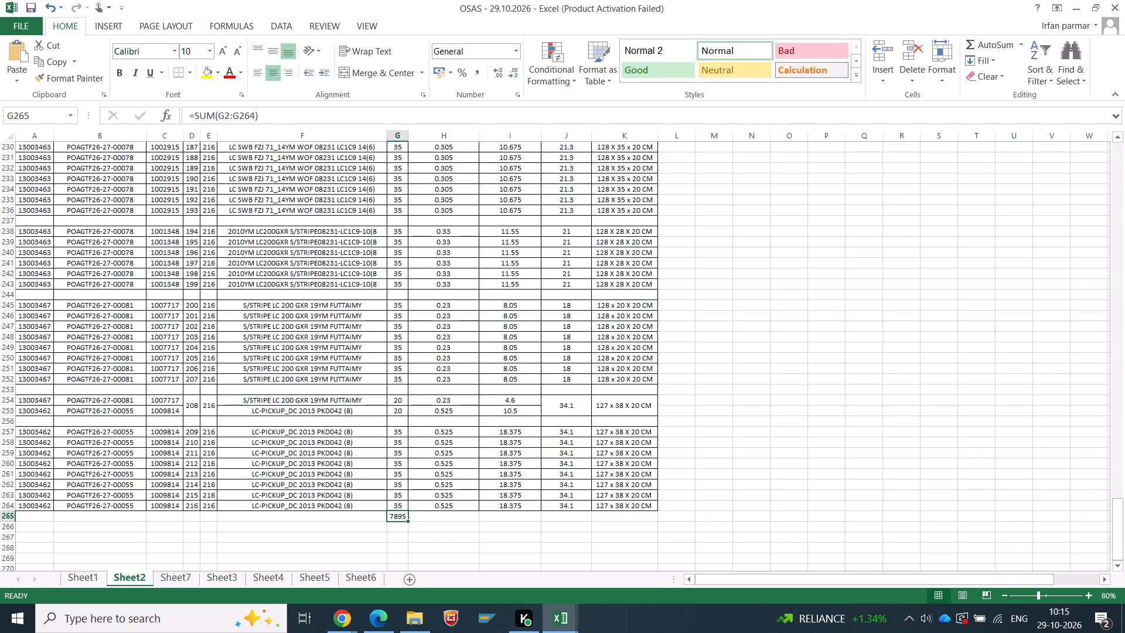
{"action": "key", "text": "ctrl+c"}
{"action": "left_click_drag", "start_coordinate": [515, 520], "coordinate": [564, 515]}
{"action": "key", "text": "Return"}
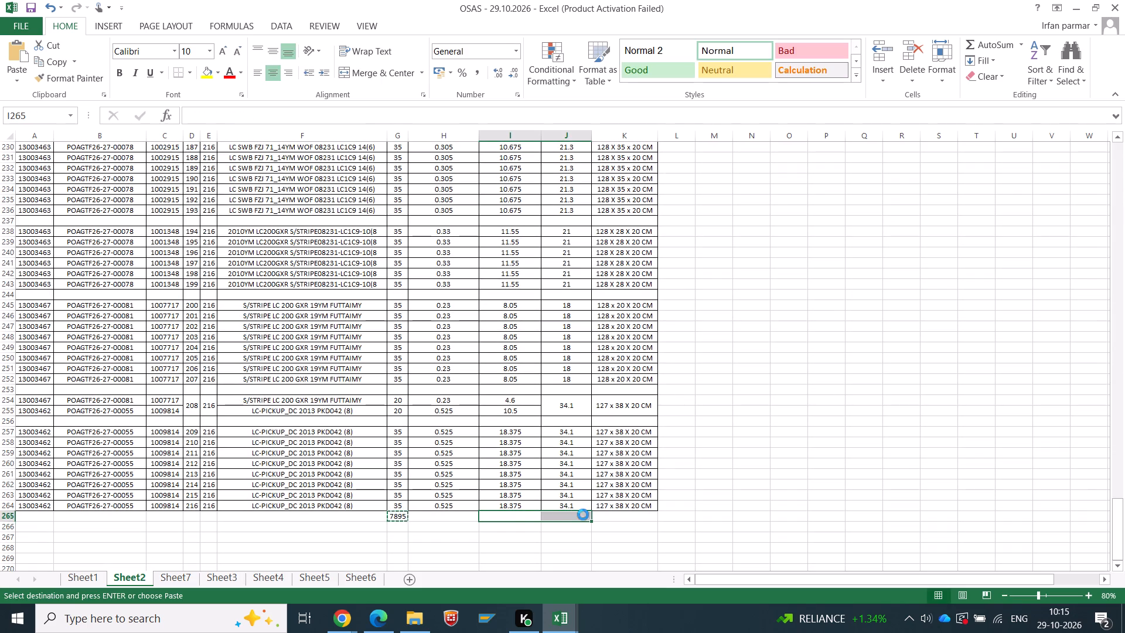
{"action": "left_click", "coordinate": [739, 513]}
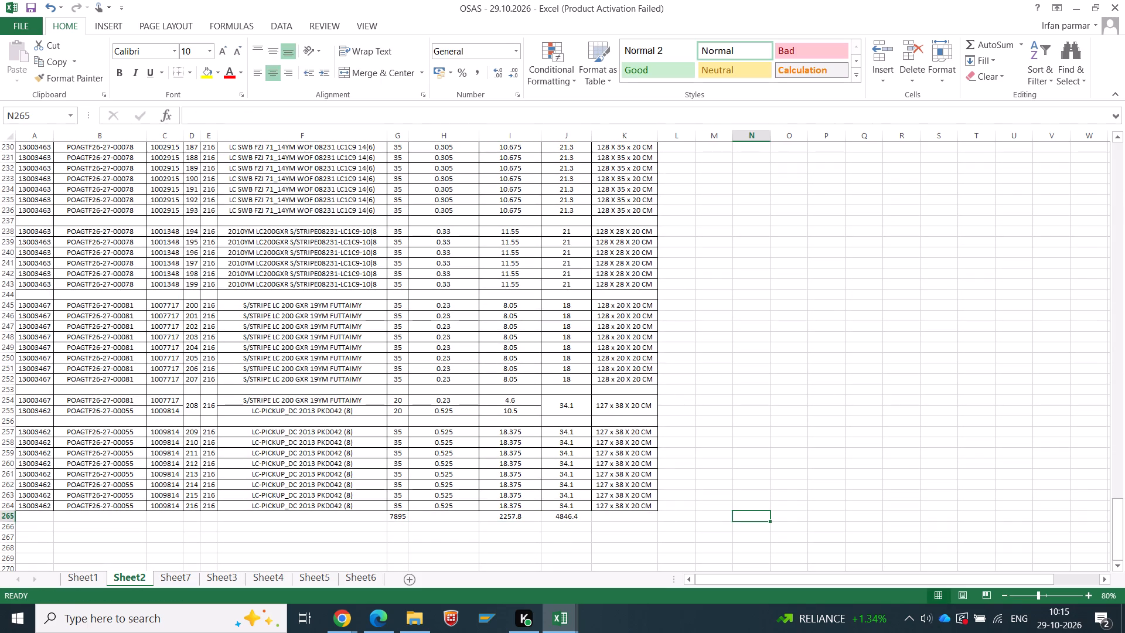
{"action": "left_click_drag", "start_coordinate": [399, 519], "coordinate": [545, 512]}
Search Sheet4 of the OSAS 24.10.2026 workbook for SAP code 1001082.
{"action": "key", "text": "alt+Tab"}
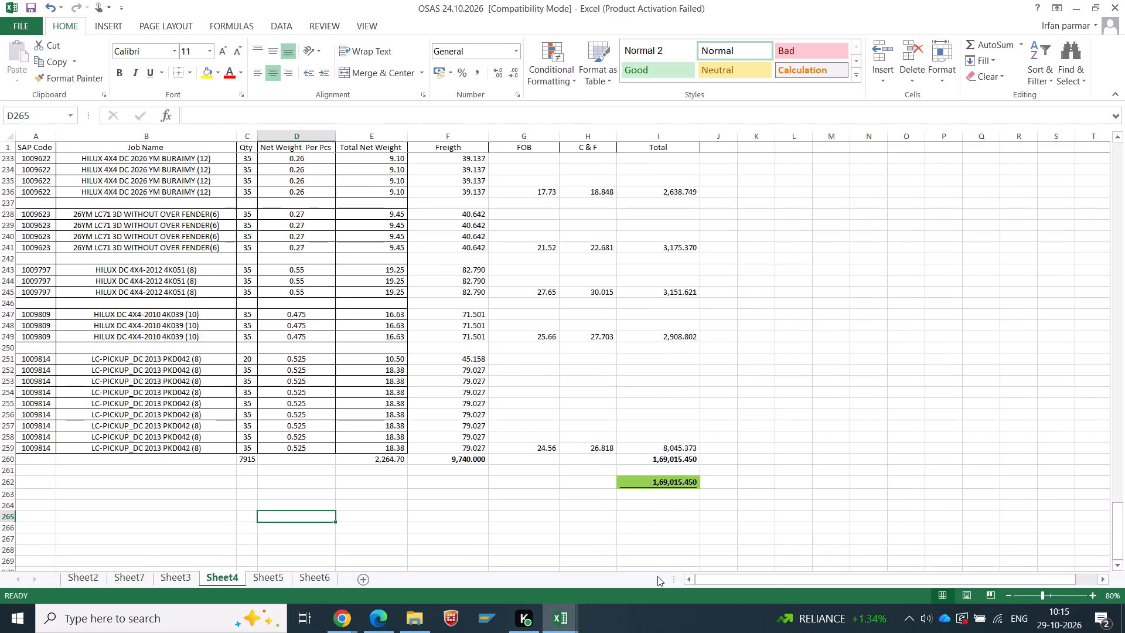
{"action": "key", "text": "ctrl+f"}
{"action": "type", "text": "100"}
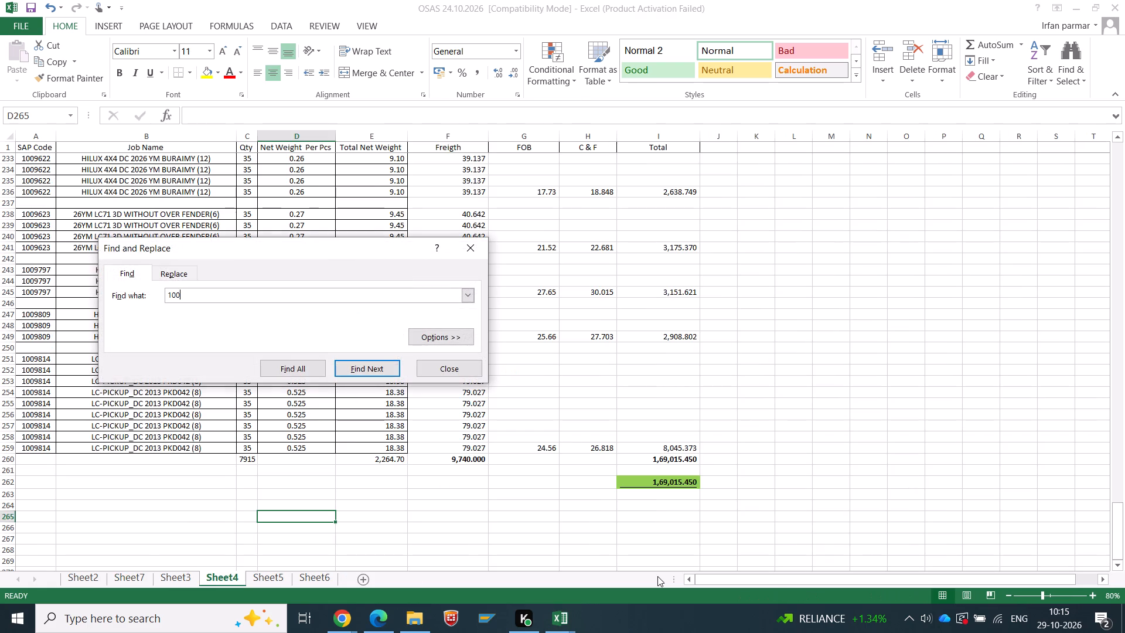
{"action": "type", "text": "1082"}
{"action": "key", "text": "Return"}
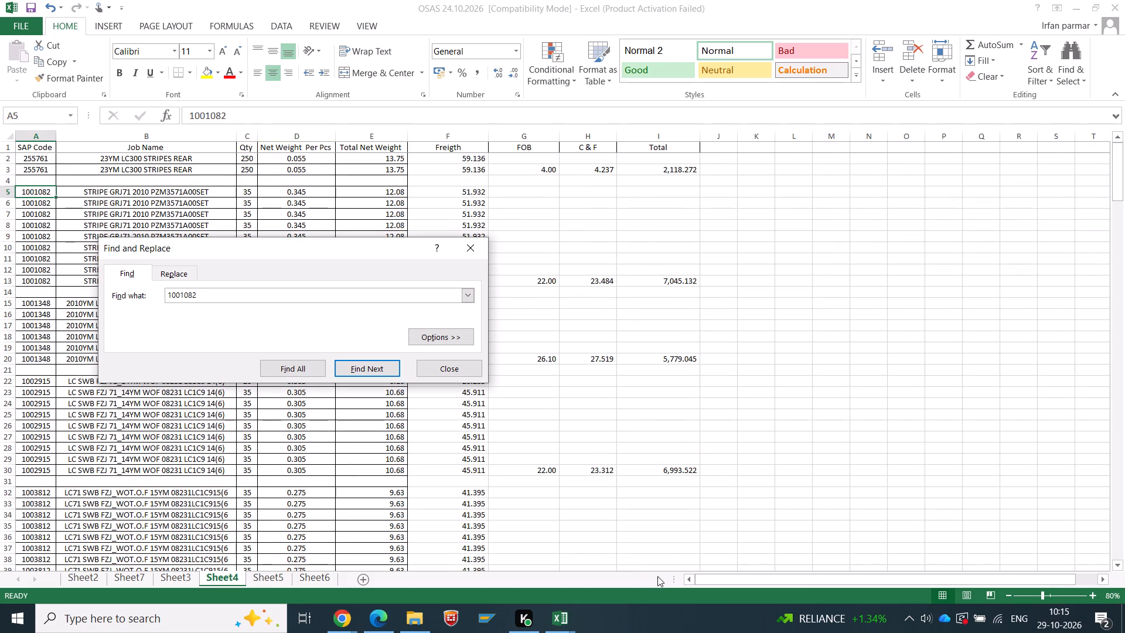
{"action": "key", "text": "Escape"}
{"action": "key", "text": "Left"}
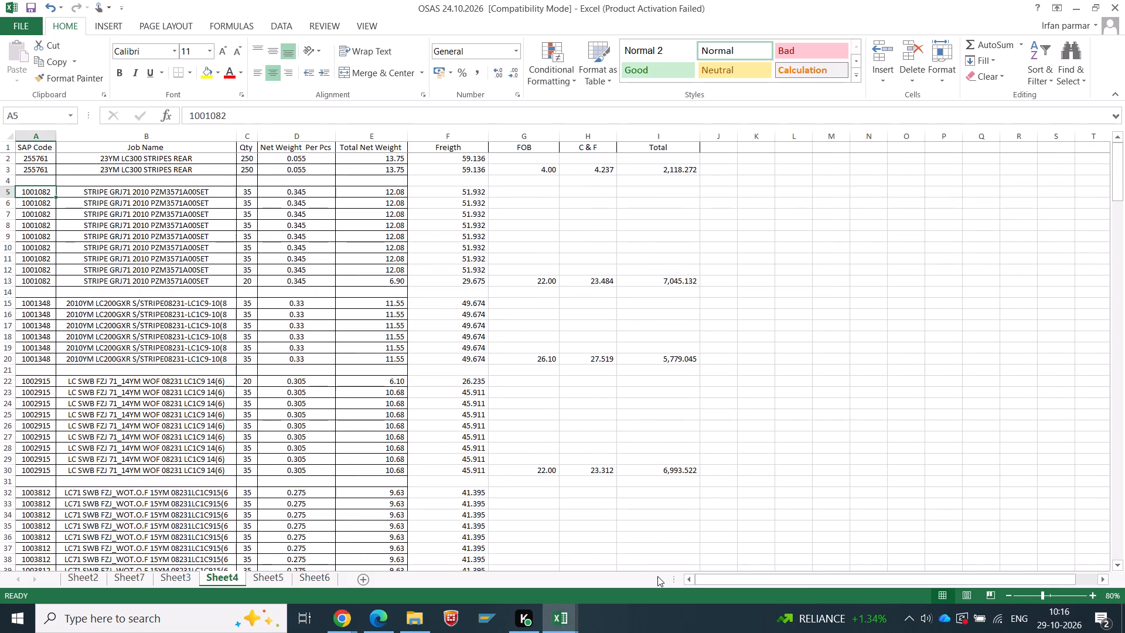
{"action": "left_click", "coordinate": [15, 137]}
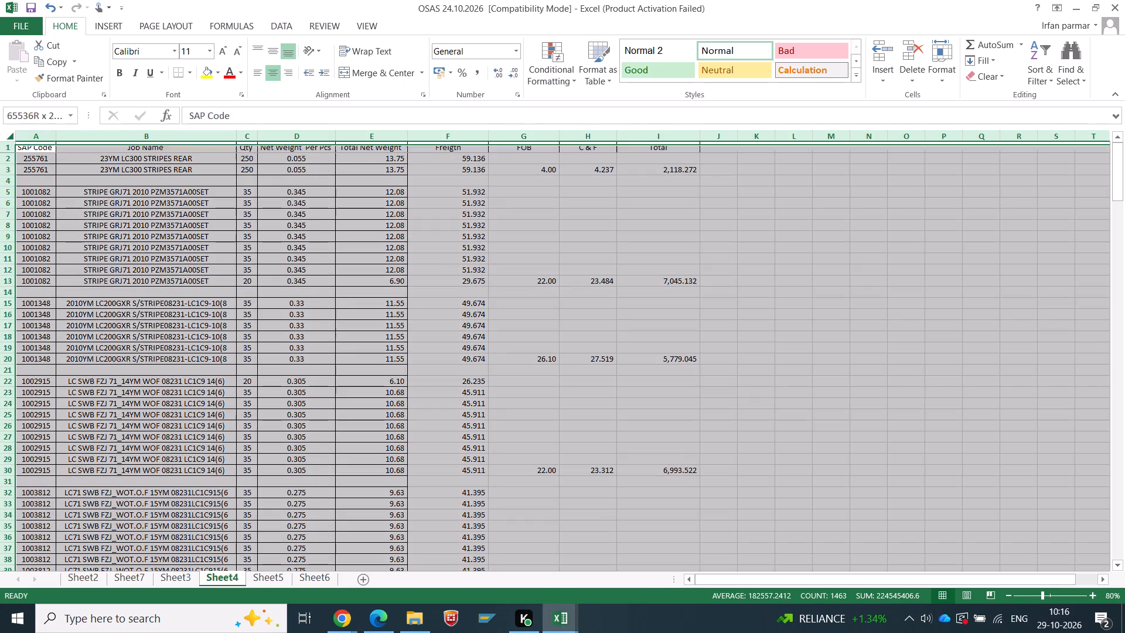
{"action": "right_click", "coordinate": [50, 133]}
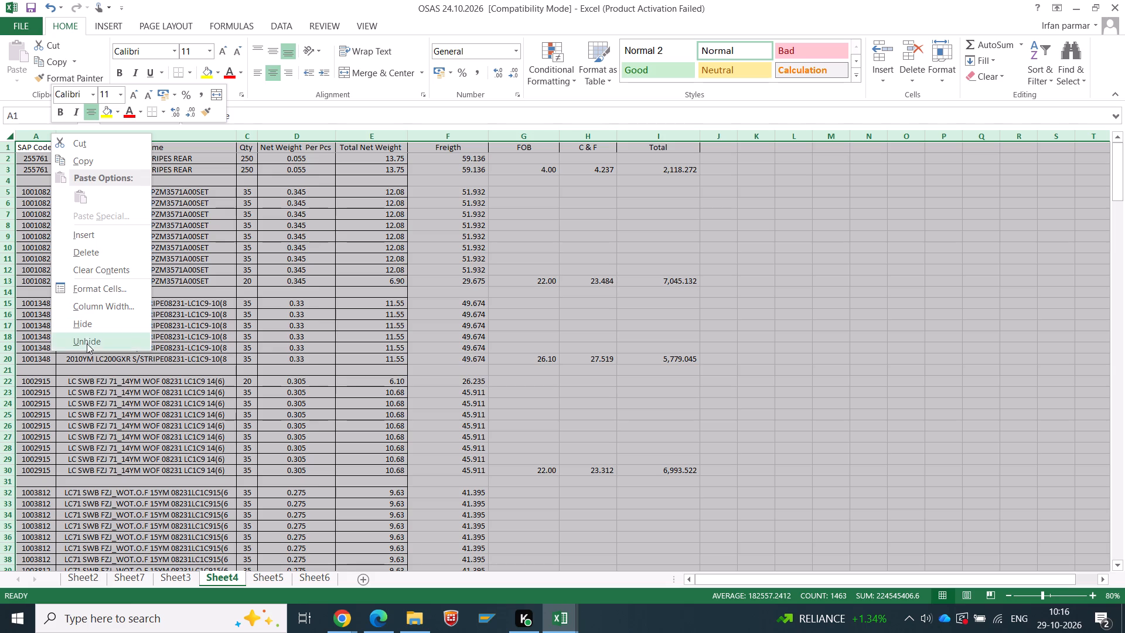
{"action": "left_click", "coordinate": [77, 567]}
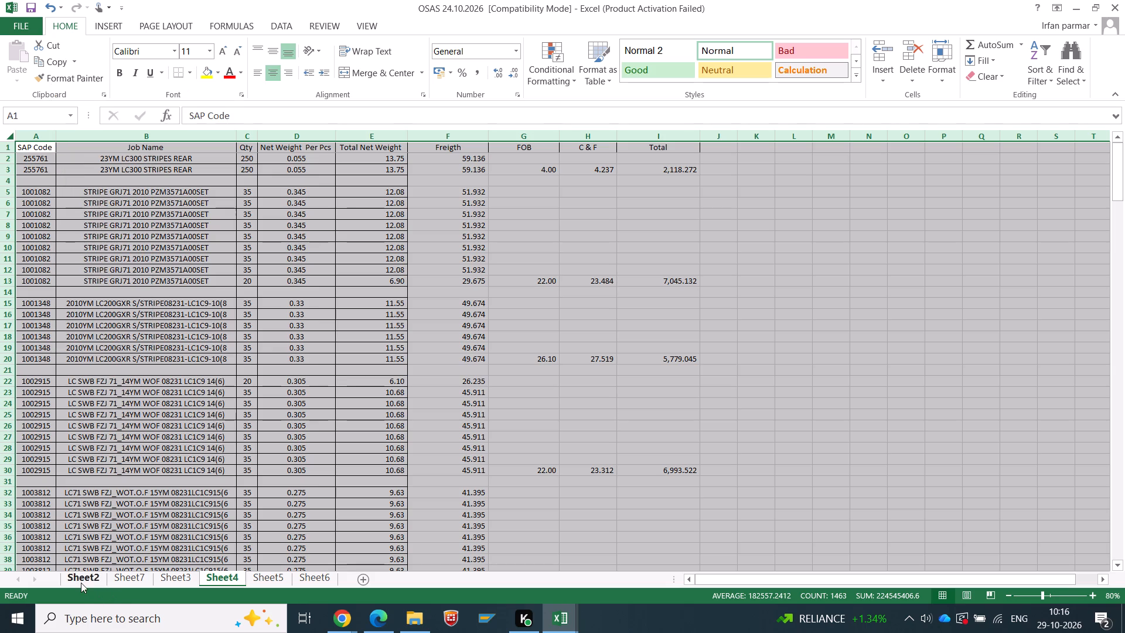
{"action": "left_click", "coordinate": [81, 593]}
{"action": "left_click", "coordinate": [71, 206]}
Copy SAP code 1001082 from Sheet4 and search for it on Sheet2.
{"action": "left_click", "coordinate": [37, 215]}
{"action": "key", "text": "ctrl+c"}
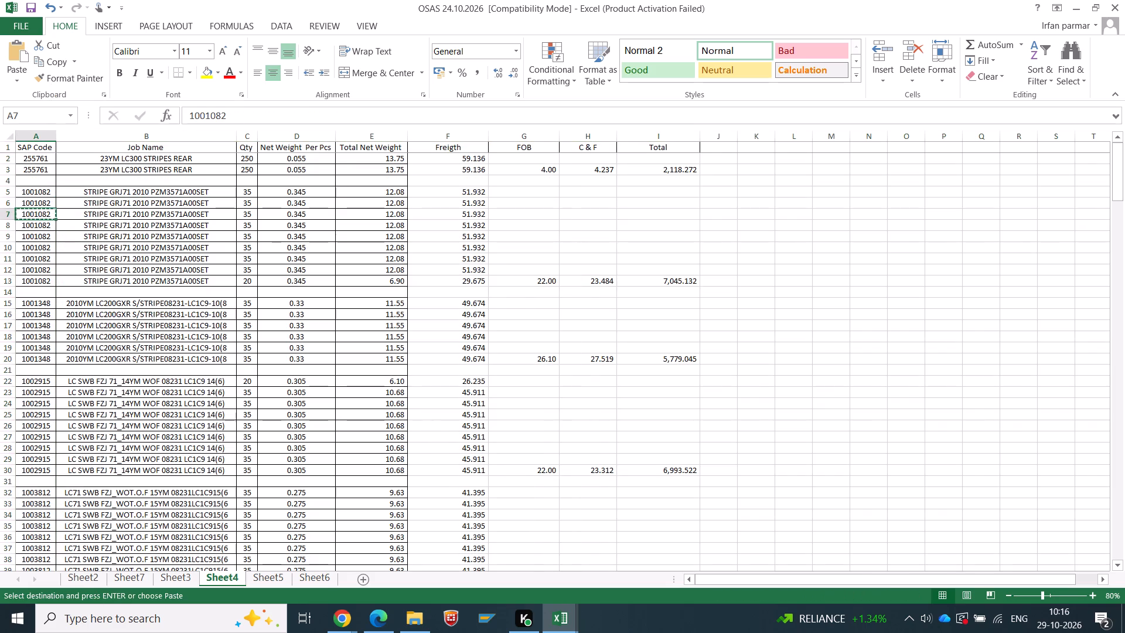
{"action": "left_click", "coordinate": [87, 579]}
{"action": "left_click", "coordinate": [230, 437]}
{"action": "key", "text": "ctrl+f"}
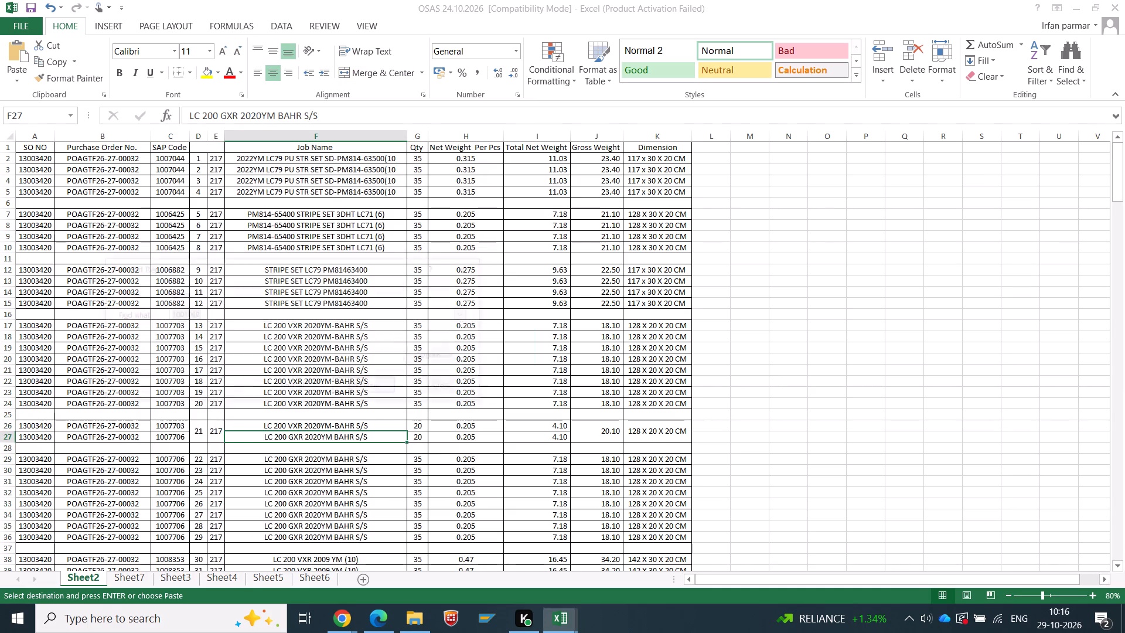
{"action": "key", "text": "ctrl+v"}
{"action": "key", "text": "ctrl+Return"}
{"action": "key", "text": "Return"}
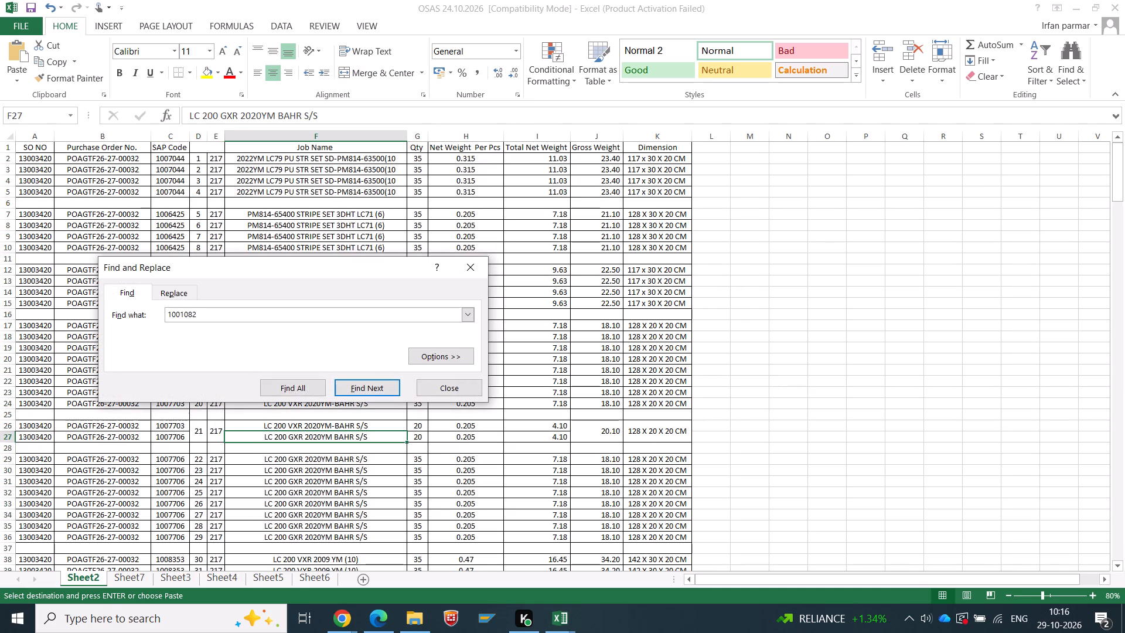
{"action": "key", "text": "Escape"}
Locate the SAP code 1001082 rows on Sheet2 and select their Qty cells to check the combined quantity.
{"action": "scroll", "coordinate": [235, 356], "scroll_direction": "up", "scroll_amount": 7}
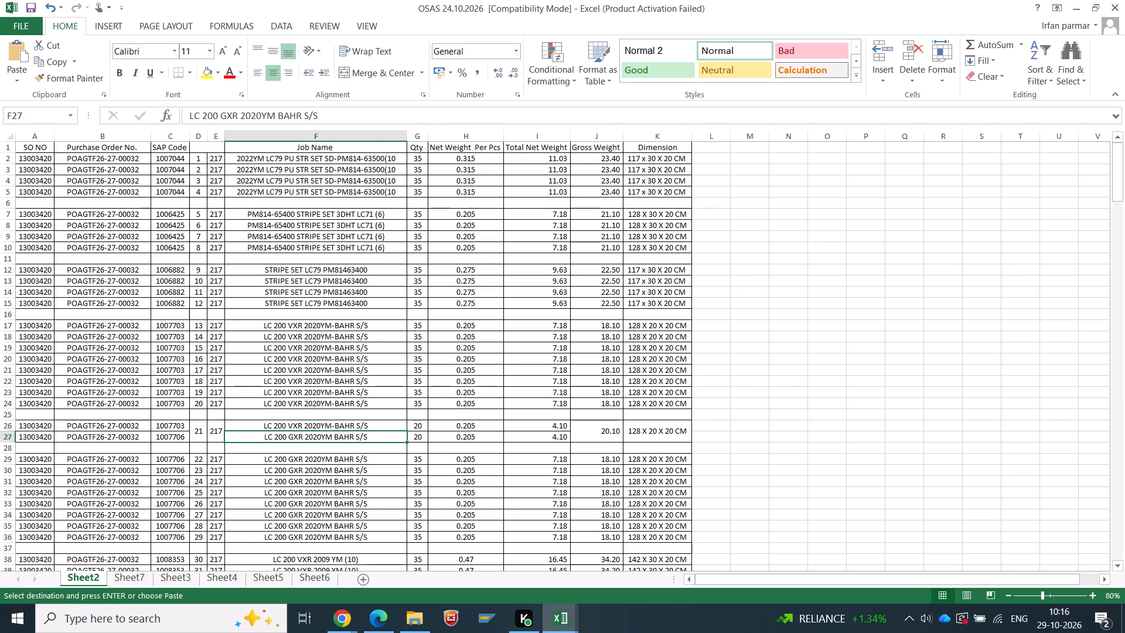
{"action": "scroll", "coordinate": [234, 356], "scroll_direction": "down", "scroll_amount": 20}
{"action": "scroll", "coordinate": [234, 356], "scroll_direction": "down", "scroll_amount": 16}
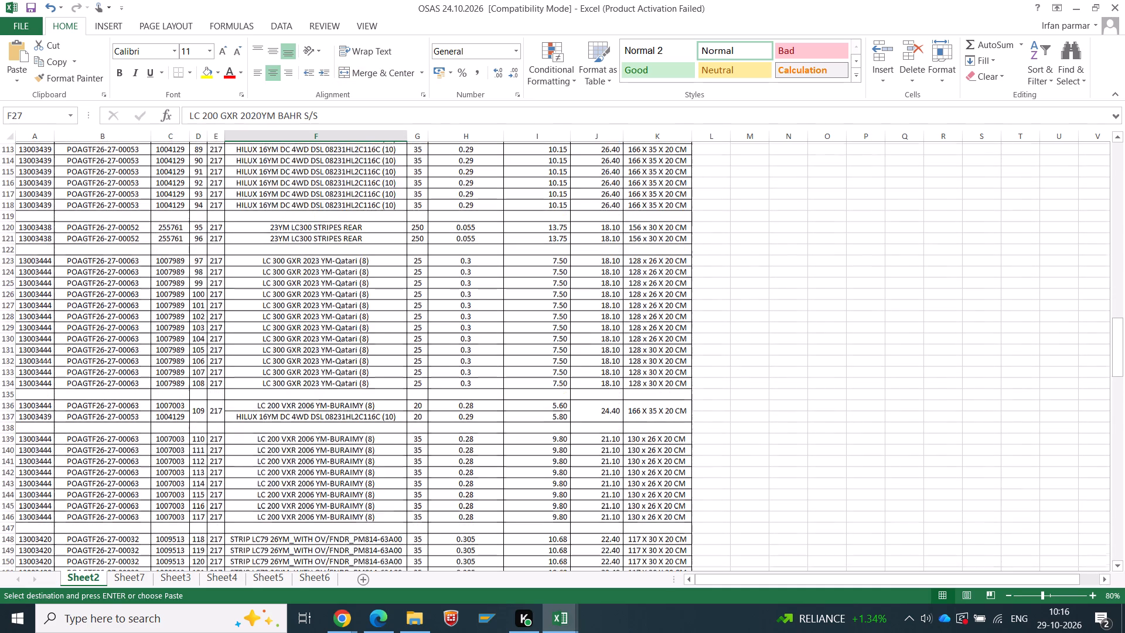
{"action": "scroll", "coordinate": [255, 324], "scroll_direction": "down", "scroll_amount": 18}
{"action": "scroll", "coordinate": [418, 512], "scroll_direction": "down", "scroll_amount": 1}
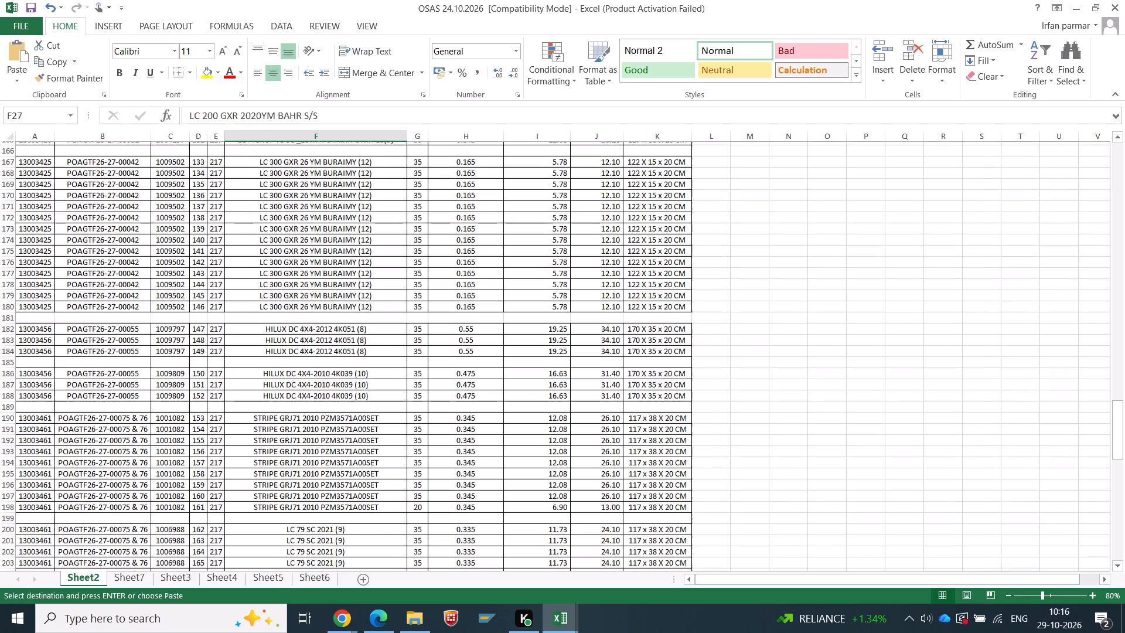
{"action": "left_click_drag", "start_coordinate": [673, 503], "coordinate": [9, 499]}
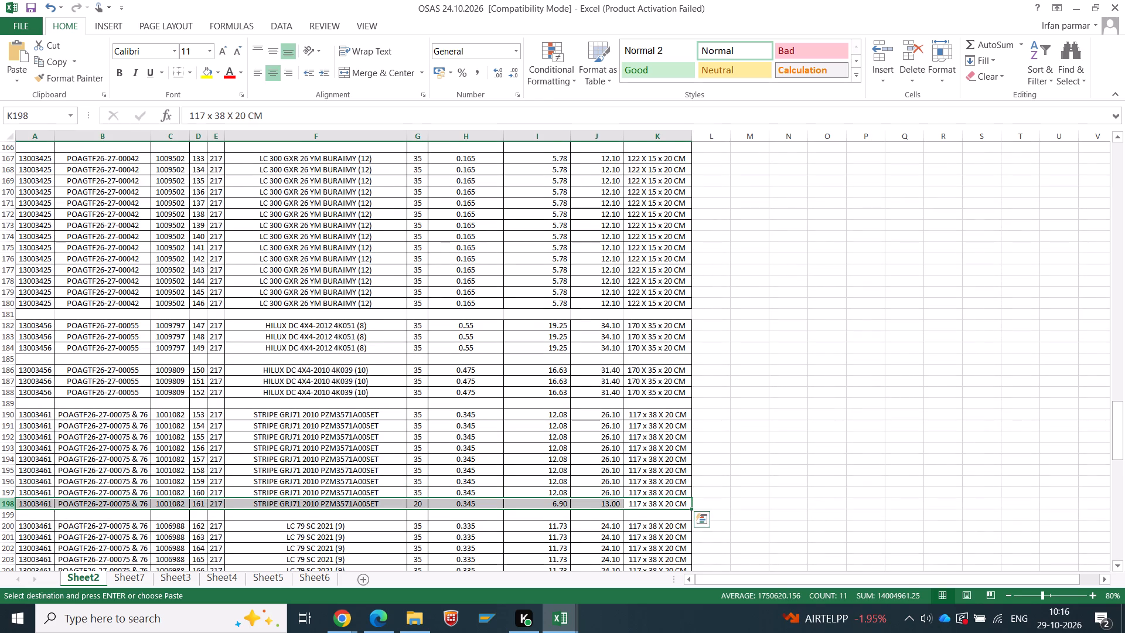
{"action": "scroll", "coordinate": [257, 457], "scroll_direction": "down", "scroll_amount": 3}
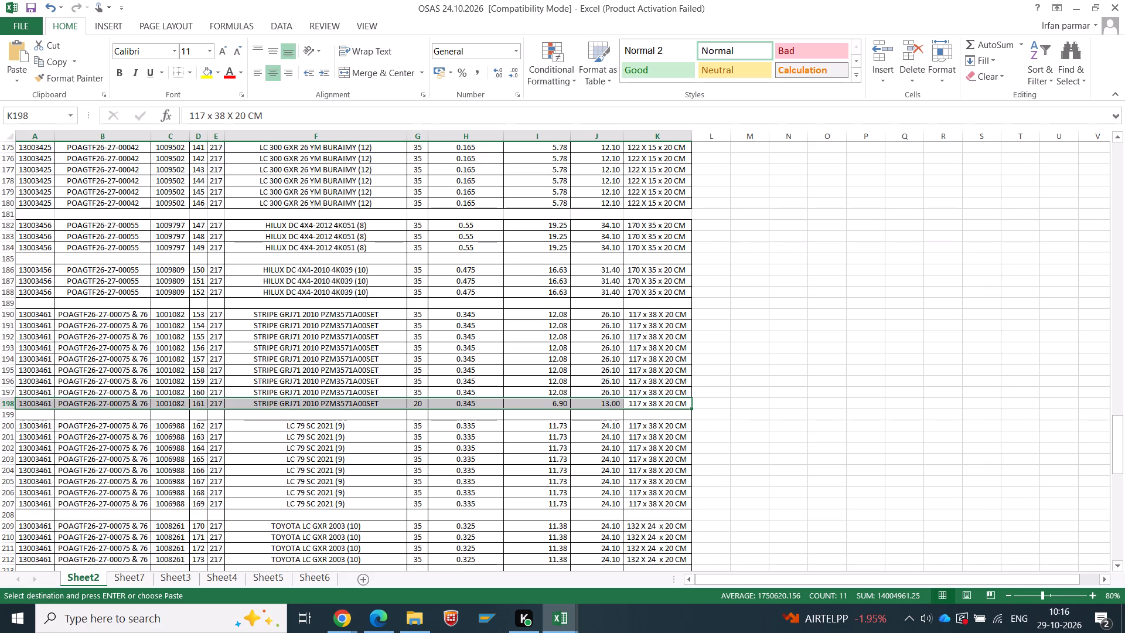
{"action": "left_click_drag", "start_coordinate": [418, 317], "coordinate": [411, 400]}
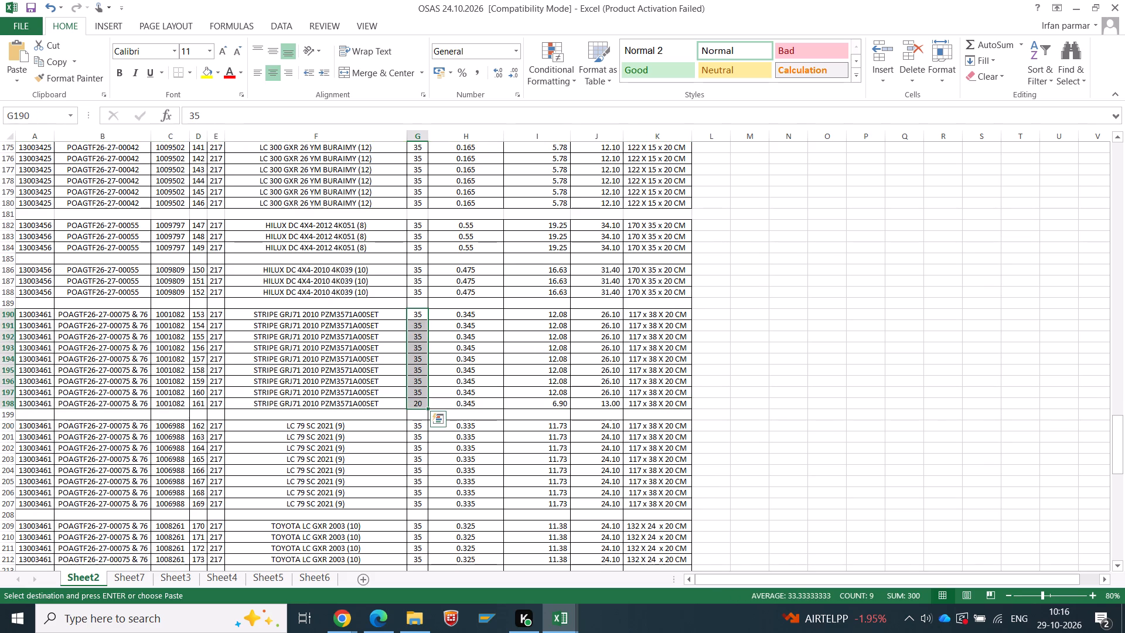
Highlight row 198 on Sheet2, the last SAP code 1001082 entry, with red font and yellow fill.
{"action": "left_click_drag", "start_coordinate": [649, 403], "coordinate": [0, 409]}
{"action": "left_click", "coordinate": [5, 402]}
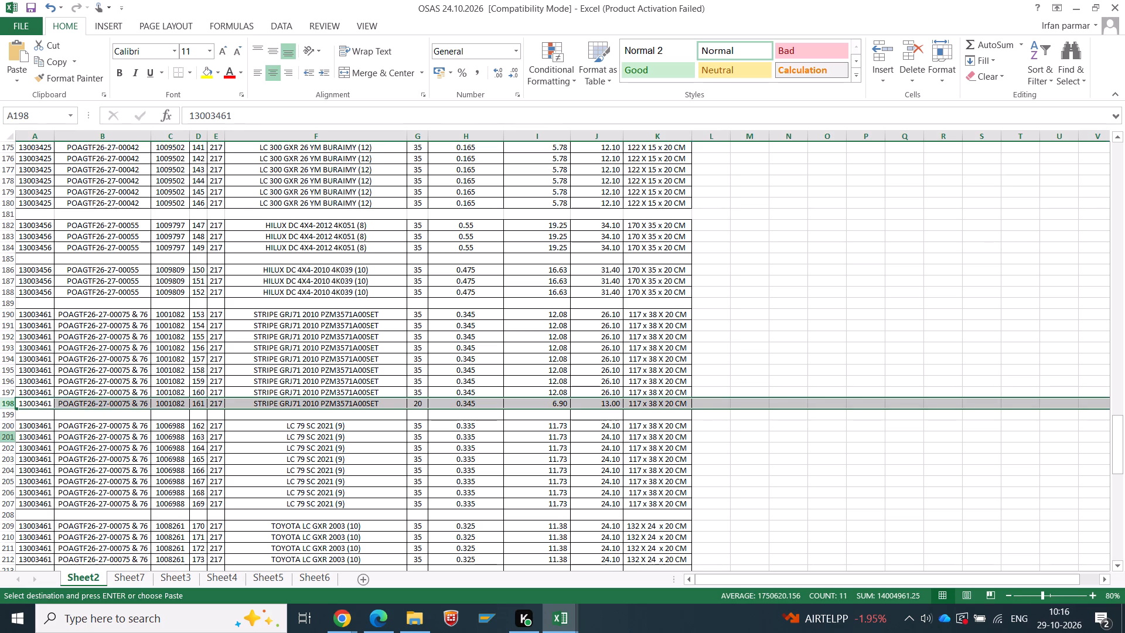
{"action": "left_click", "coordinate": [229, 73]}
{"action": "left_click", "coordinate": [207, 74]}
{"action": "left_click", "coordinate": [540, 499]}
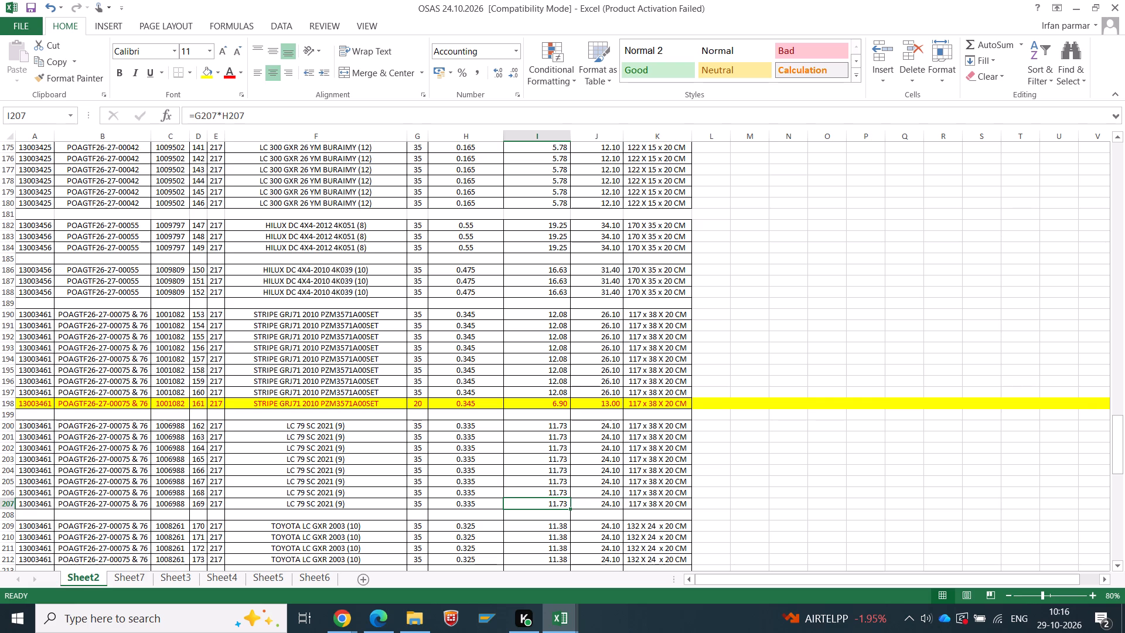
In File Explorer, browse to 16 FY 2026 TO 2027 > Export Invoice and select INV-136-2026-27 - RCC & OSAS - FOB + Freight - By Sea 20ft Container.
{"action": "left_click", "coordinate": [418, 618]}
{"action": "scroll", "coordinate": [242, 254], "scroll_direction": "up", "scroll_amount": 13}
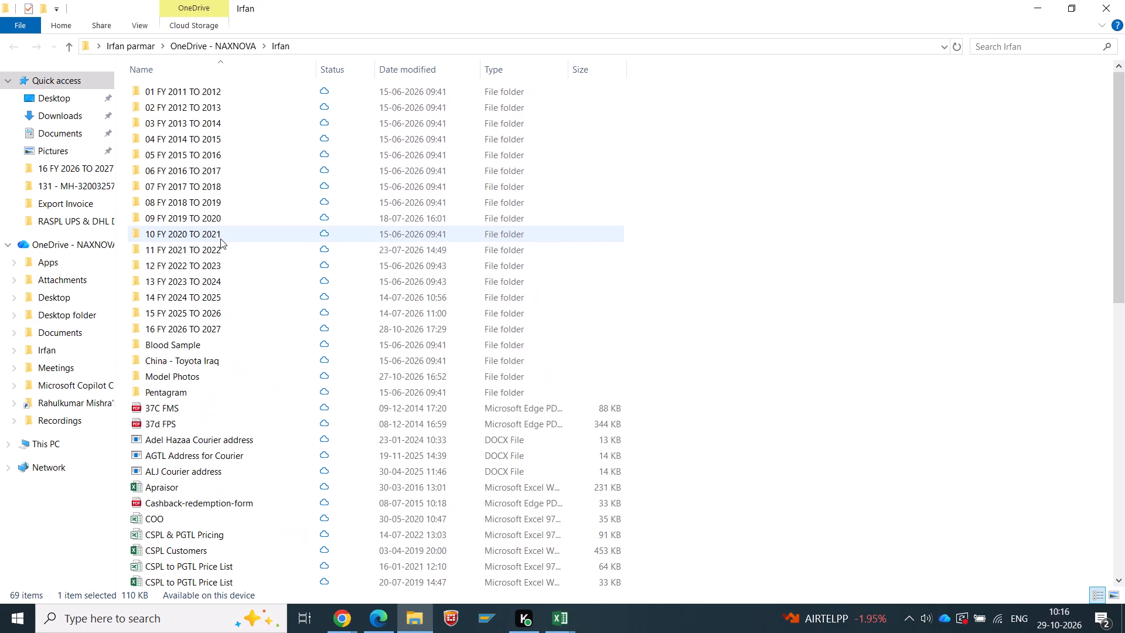
{"action": "scroll", "coordinate": [220, 239], "scroll_direction": "up", "scroll_amount": 6}
{"action": "double_click", "coordinate": [186, 335]}
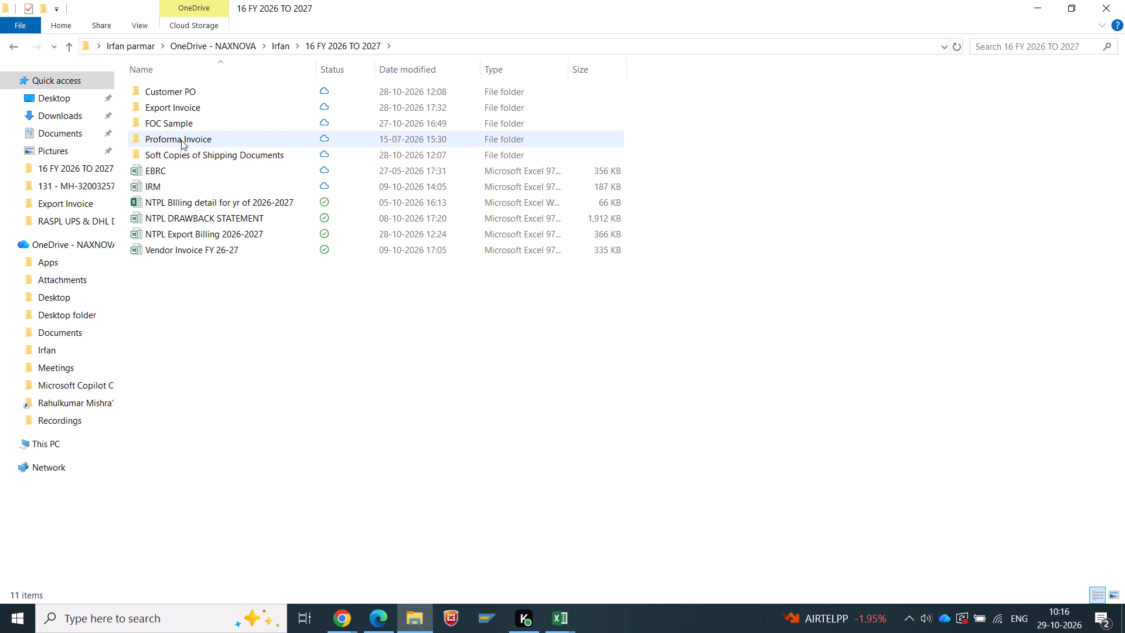
{"action": "double_click", "coordinate": [186, 107]}
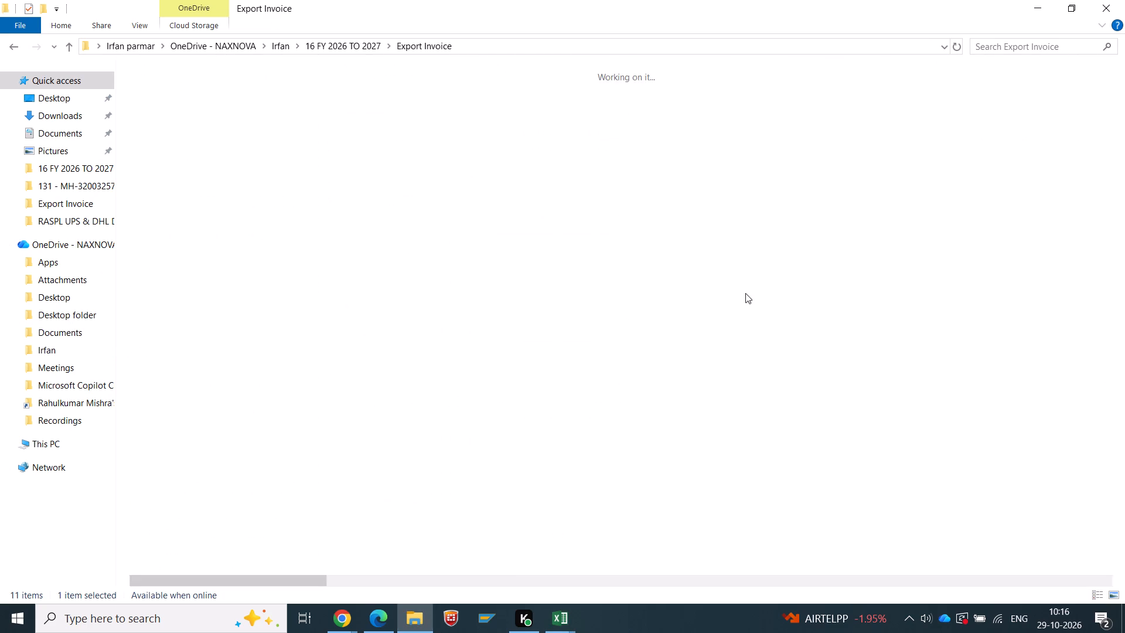
{"action": "scroll", "coordinate": [744, 295], "scroll_direction": "down", "scroll_amount": 15}
{"action": "left_click", "coordinate": [387, 393]}
{"action": "left_click", "coordinate": [335, 355]}
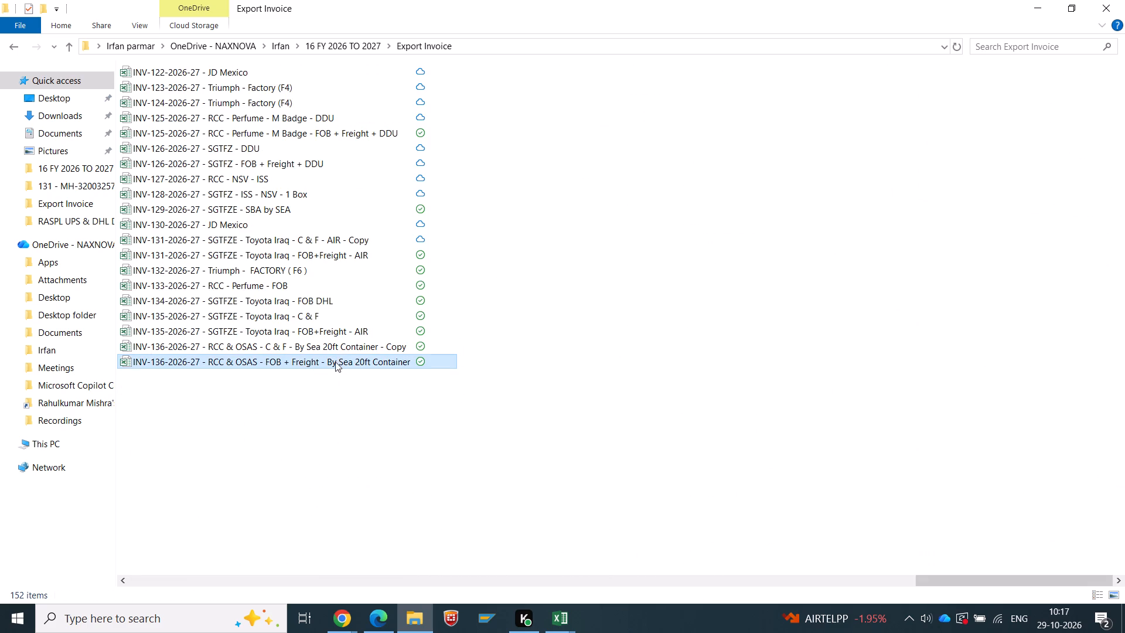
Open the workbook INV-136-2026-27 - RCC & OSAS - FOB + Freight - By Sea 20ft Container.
{"action": "left_click", "coordinate": [335, 343]}
{"action": "double_click", "coordinate": [338, 357]}
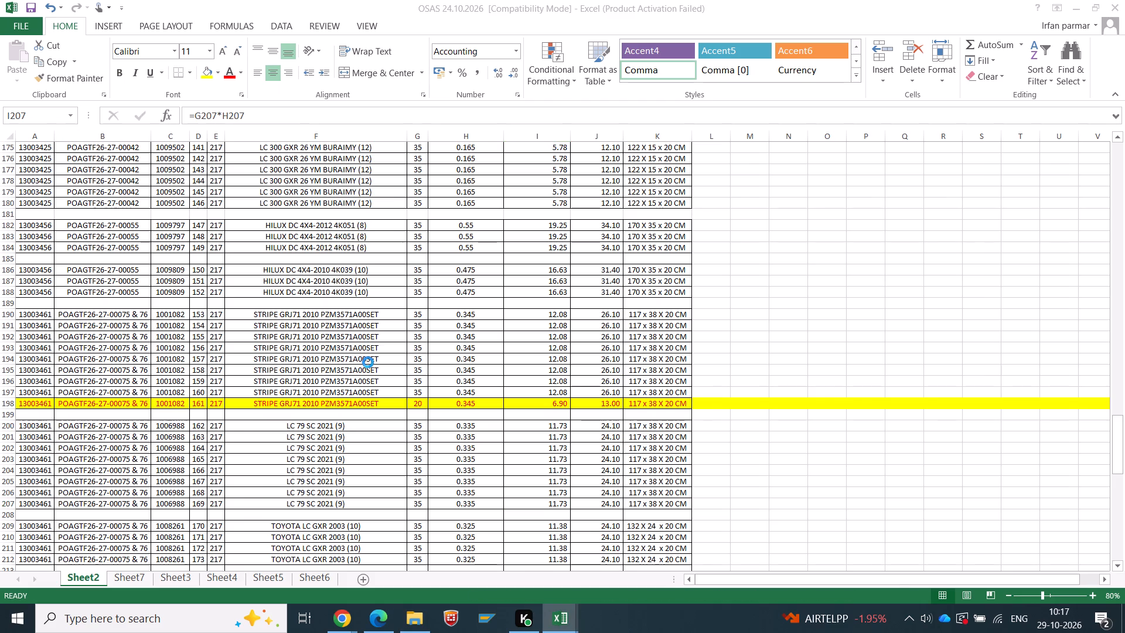
{"action": "left_click", "coordinate": [344, 372]}
{"action": "left_click", "coordinate": [80, 573]}
{"action": "left_click", "coordinate": [281, 392]}
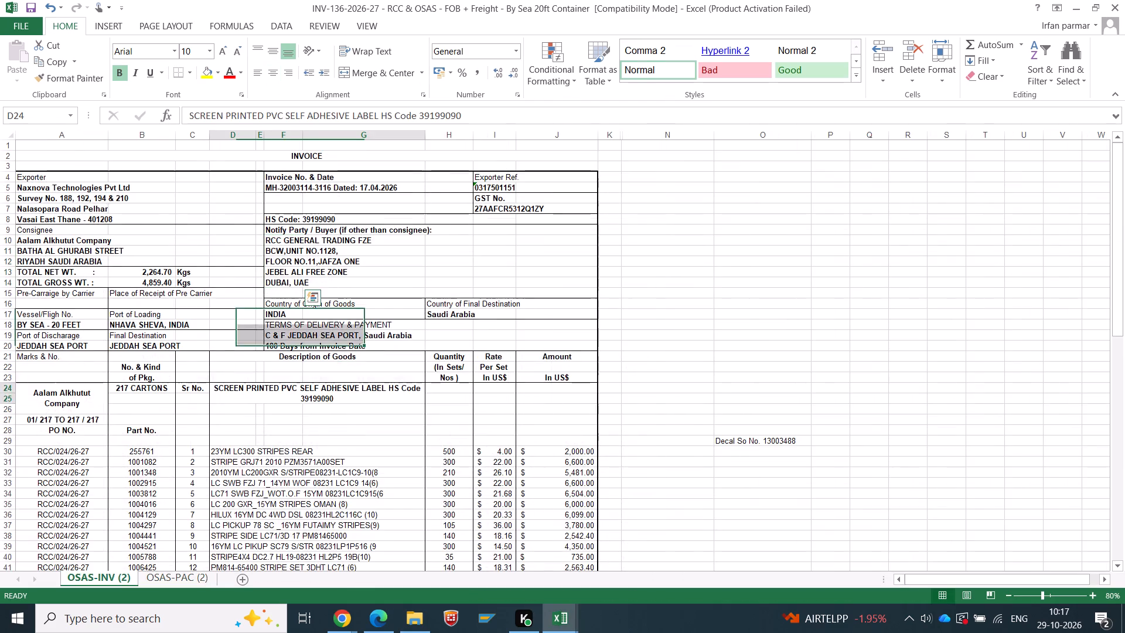
Look over the OSAS-INV (2) invoice, and examine the part numbers, quantities and carton ranges on the OSAS-PAC (2) sheet.
{"action": "scroll", "coordinate": [319, 359], "scroll_direction": "down", "scroll_amount": 6}
{"action": "left_click", "coordinate": [153, 585]}
{"action": "scroll", "coordinate": [288, 440], "scroll_direction": "down", "scroll_amount": 7}
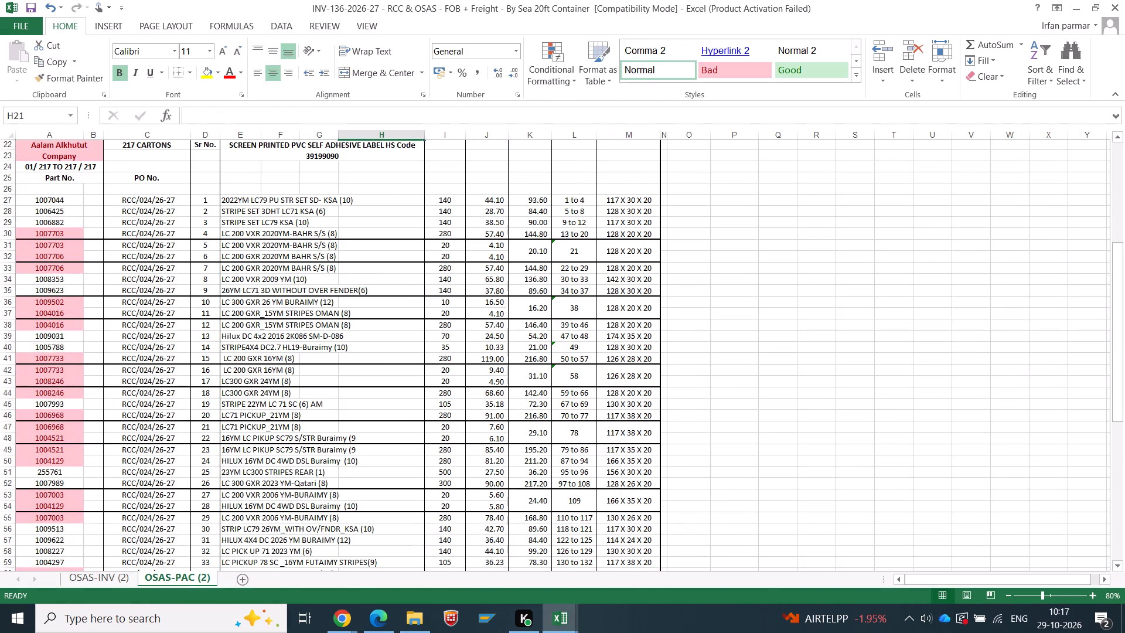
{"action": "scroll", "coordinate": [288, 440], "scroll_direction": "down", "scroll_amount": 1}
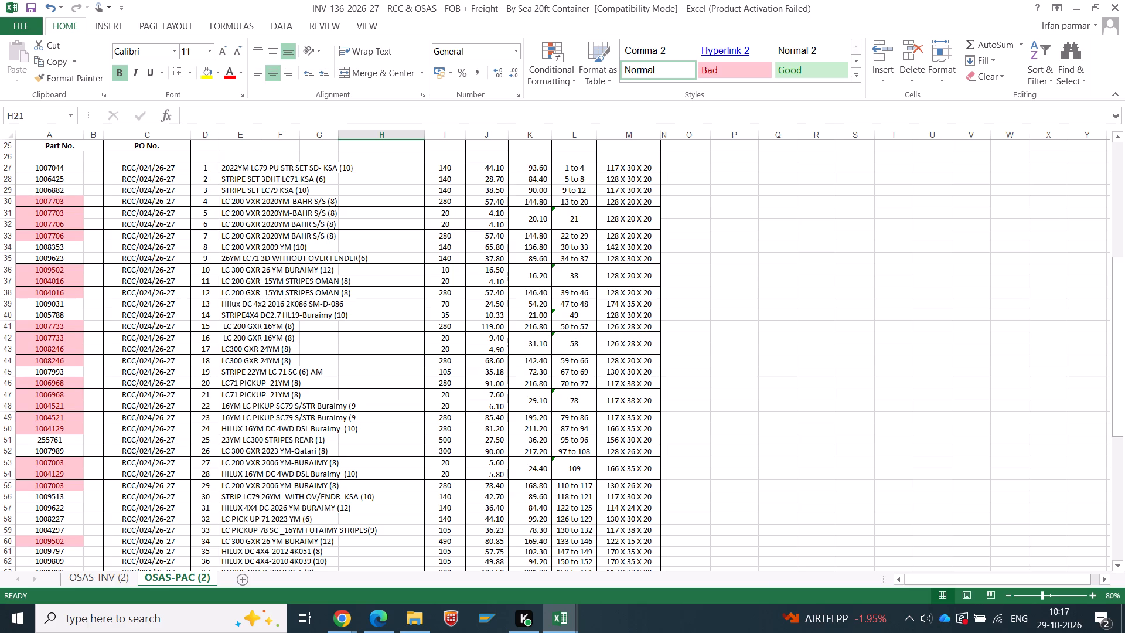
Switch to the Outlook inbox in Chrome.
{"action": "left_click", "coordinate": [346, 620]}
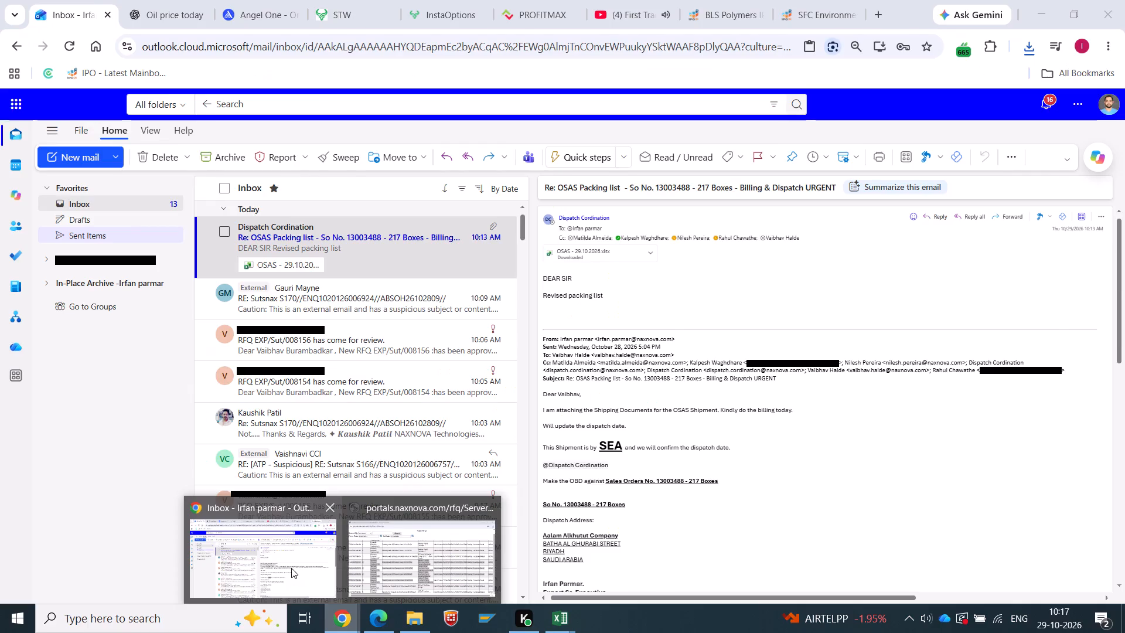
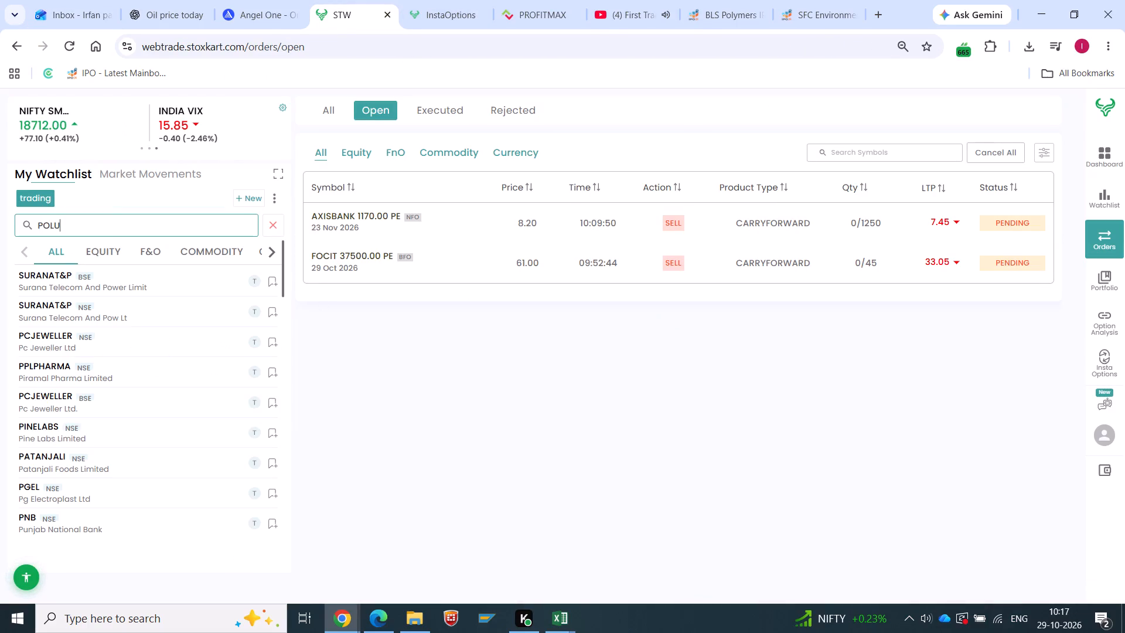
Search the F&O instruments for POLYCAB, add POLYCAB FUT 23 Nov 2026 to the trading watchlist, and clear the search.
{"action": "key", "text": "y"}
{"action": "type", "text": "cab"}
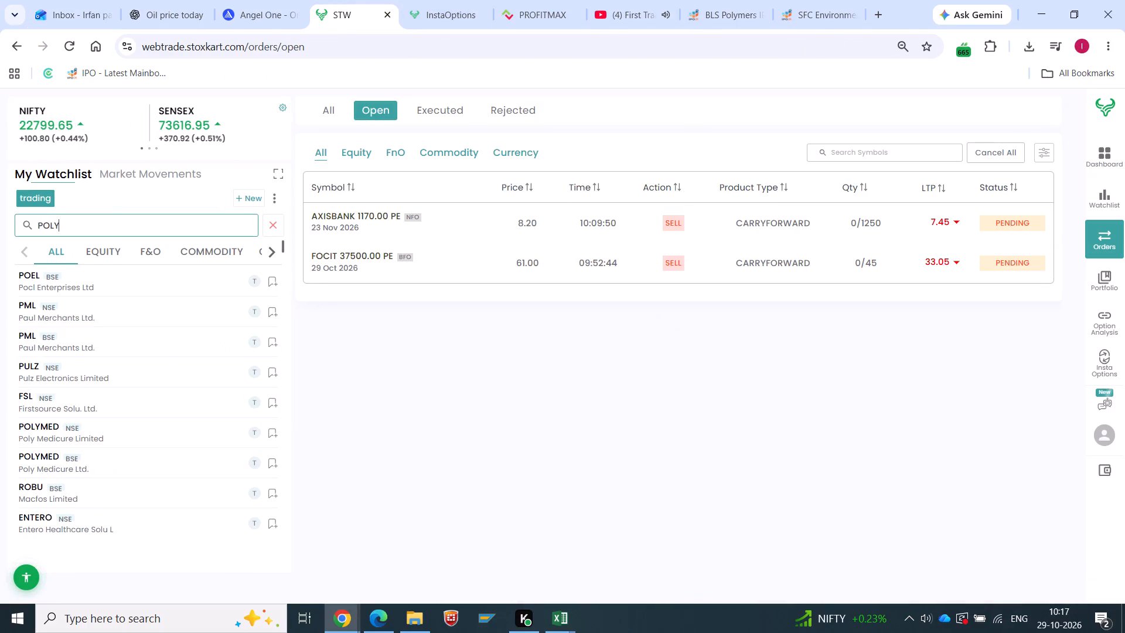
{"action": "left_click", "coordinate": [150, 255]}
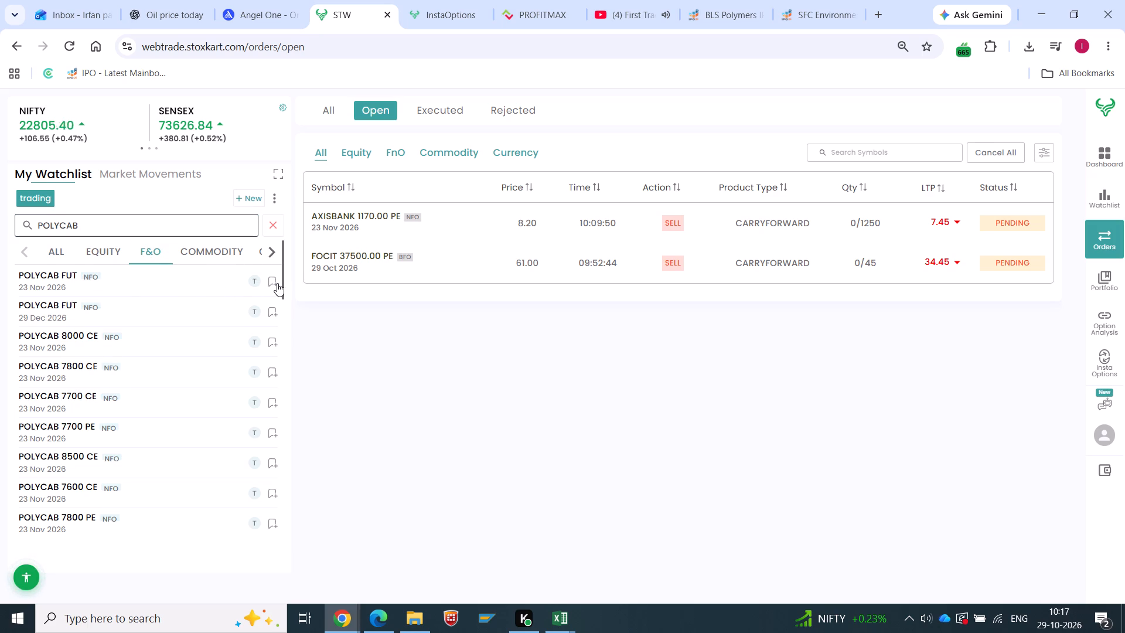
{"action": "left_click", "coordinate": [274, 282]}
{"action": "left_click", "coordinate": [132, 226]}
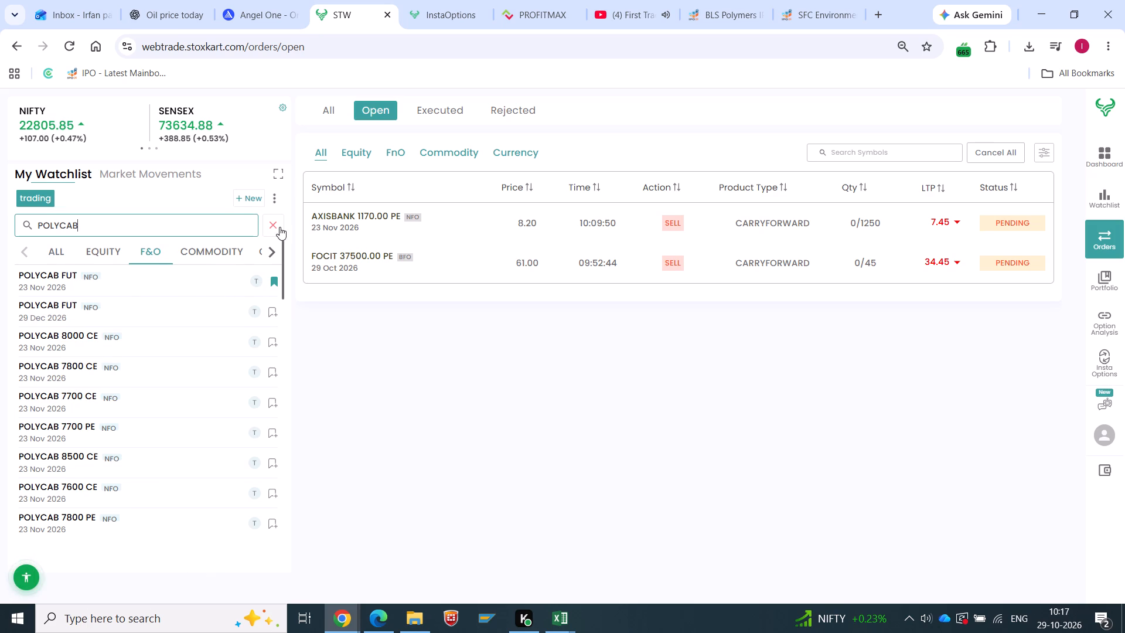
{"action": "left_click", "coordinate": [279, 223]}
{"action": "scroll", "coordinate": [197, 294], "scroll_direction": "up", "scroll_amount": 6}
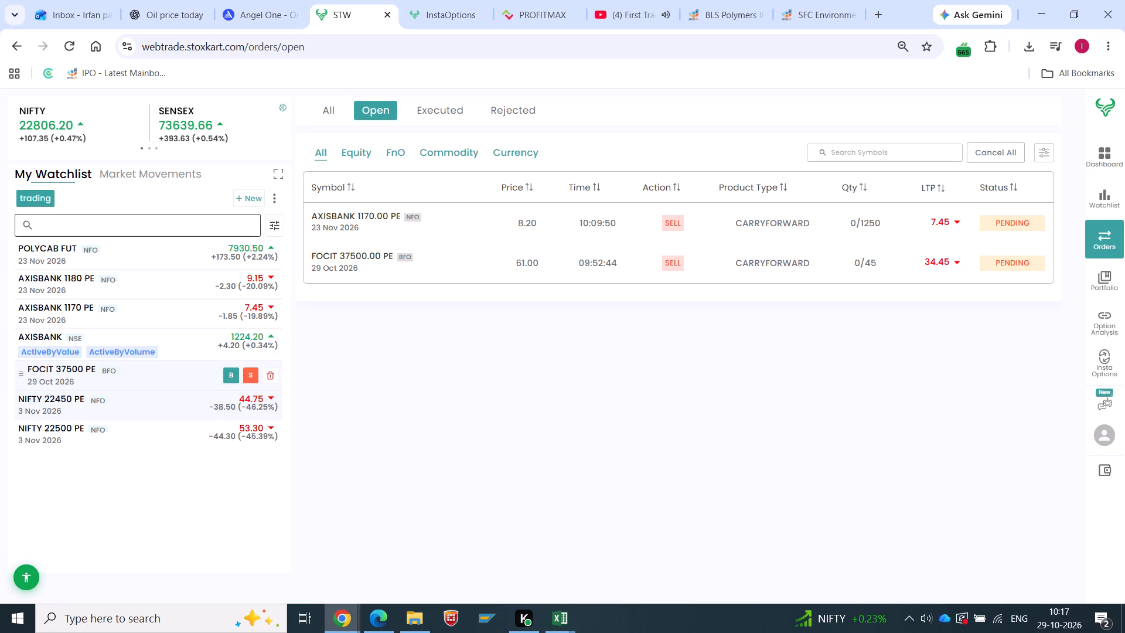
In the Stoxkart trading site in Chrome, search for POLYCAB and add the NSE equity to the trading watchlist.
{"action": "left_click", "coordinate": [132, 227]}
{"action": "type", "text": "polycab"}
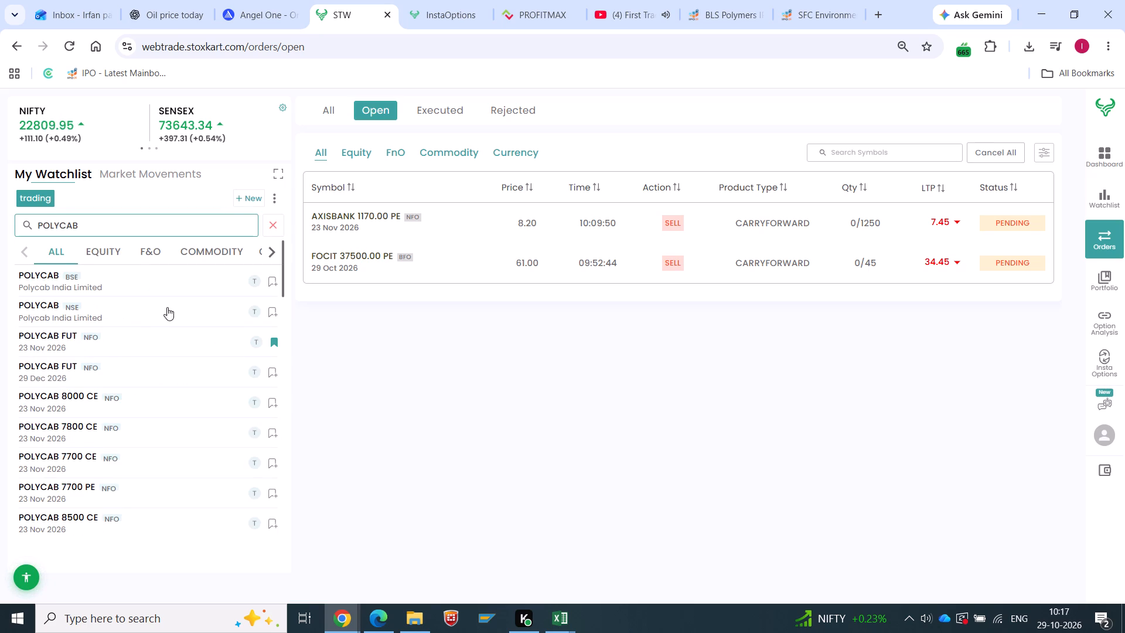
{"action": "left_click", "coordinate": [270, 316]}
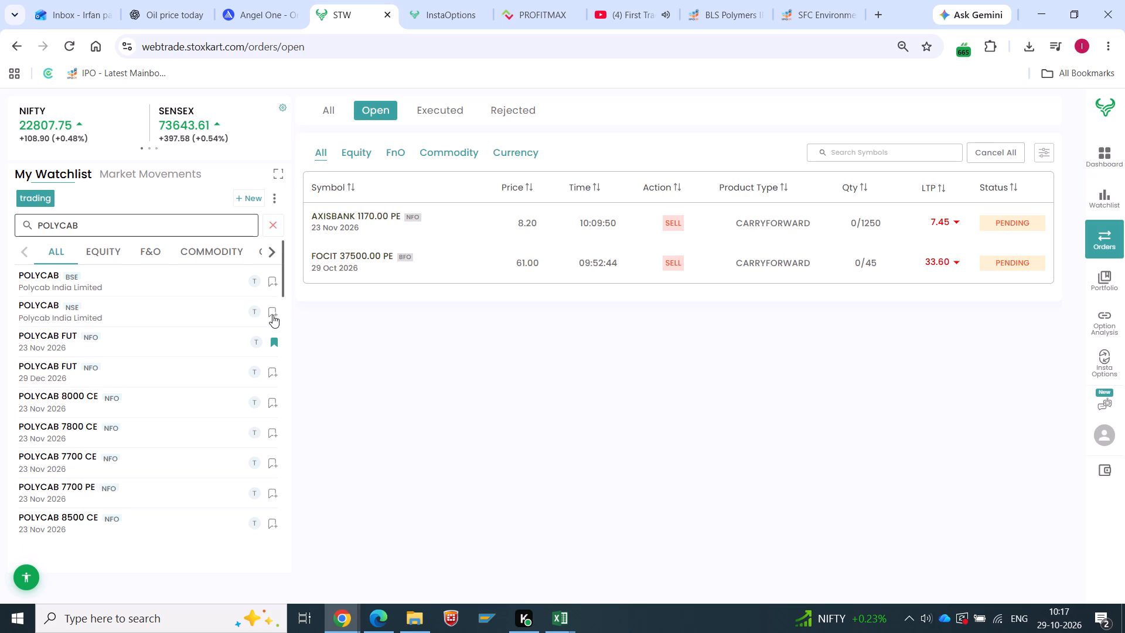
{"action": "left_click", "coordinate": [273, 224]}
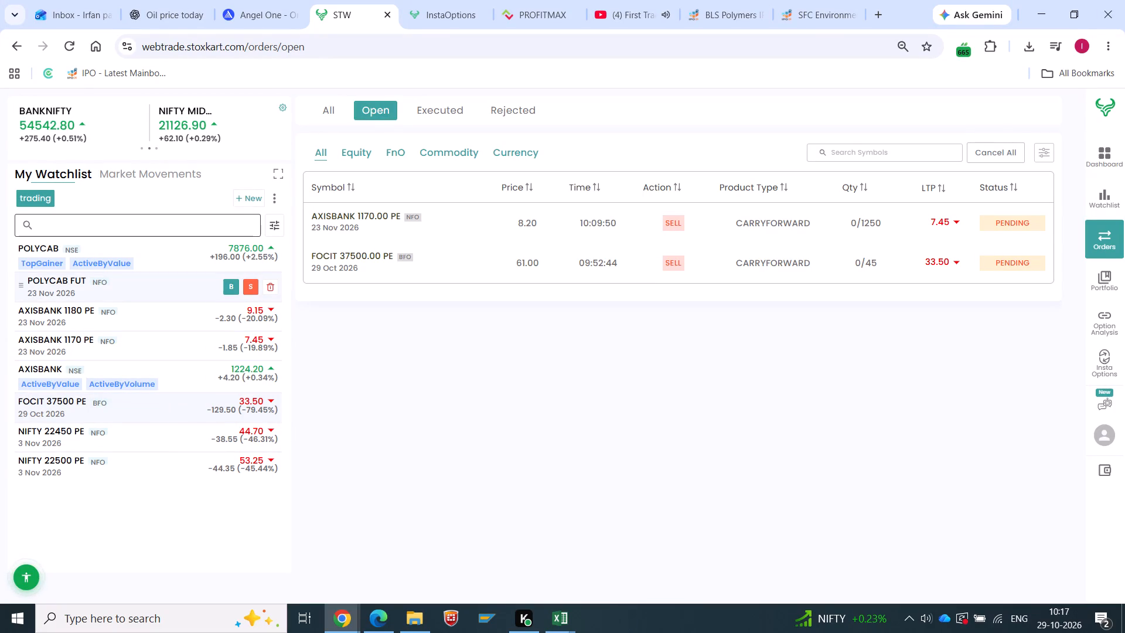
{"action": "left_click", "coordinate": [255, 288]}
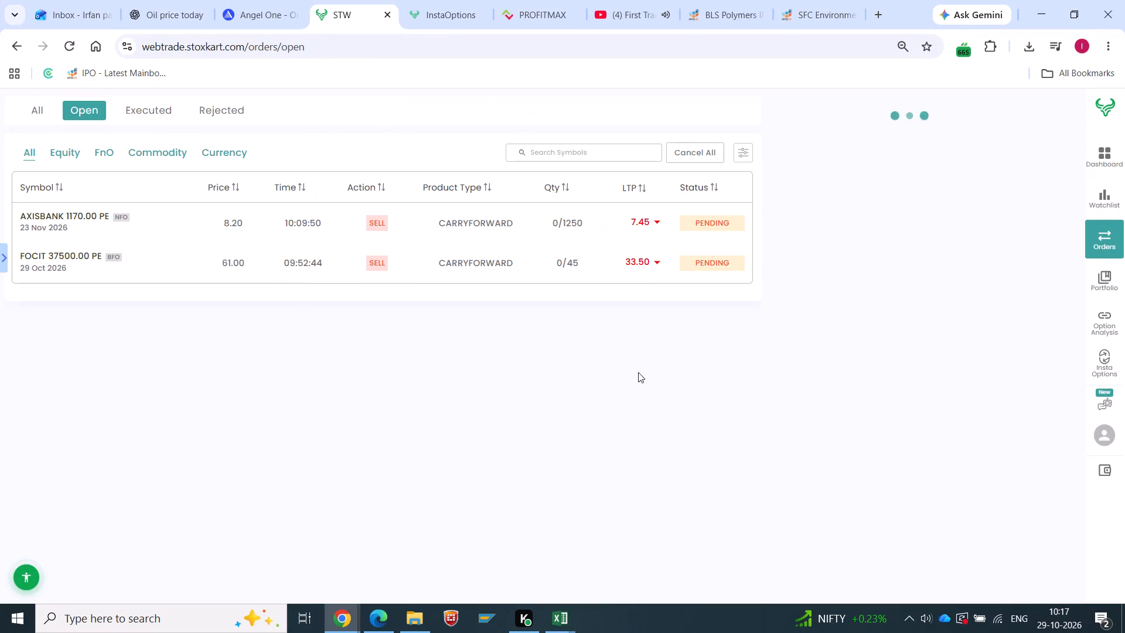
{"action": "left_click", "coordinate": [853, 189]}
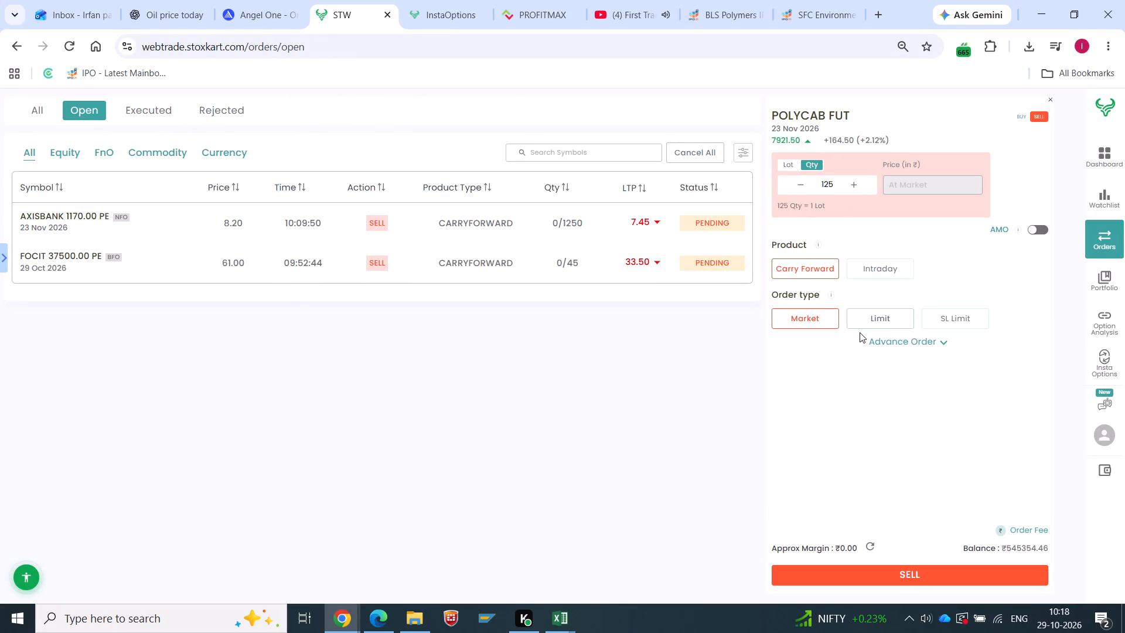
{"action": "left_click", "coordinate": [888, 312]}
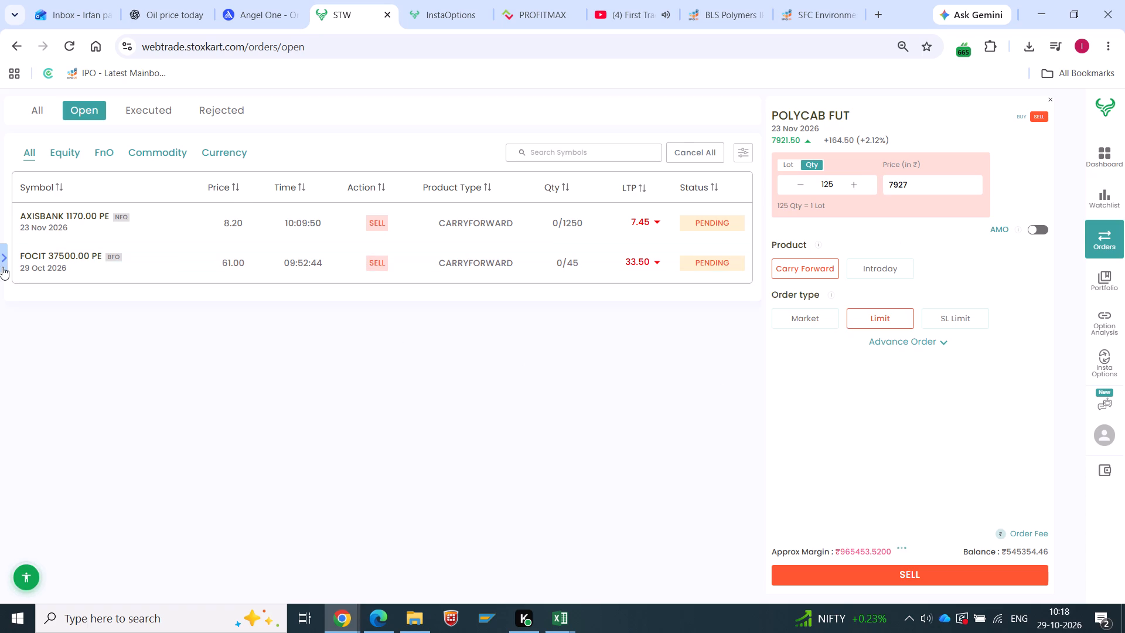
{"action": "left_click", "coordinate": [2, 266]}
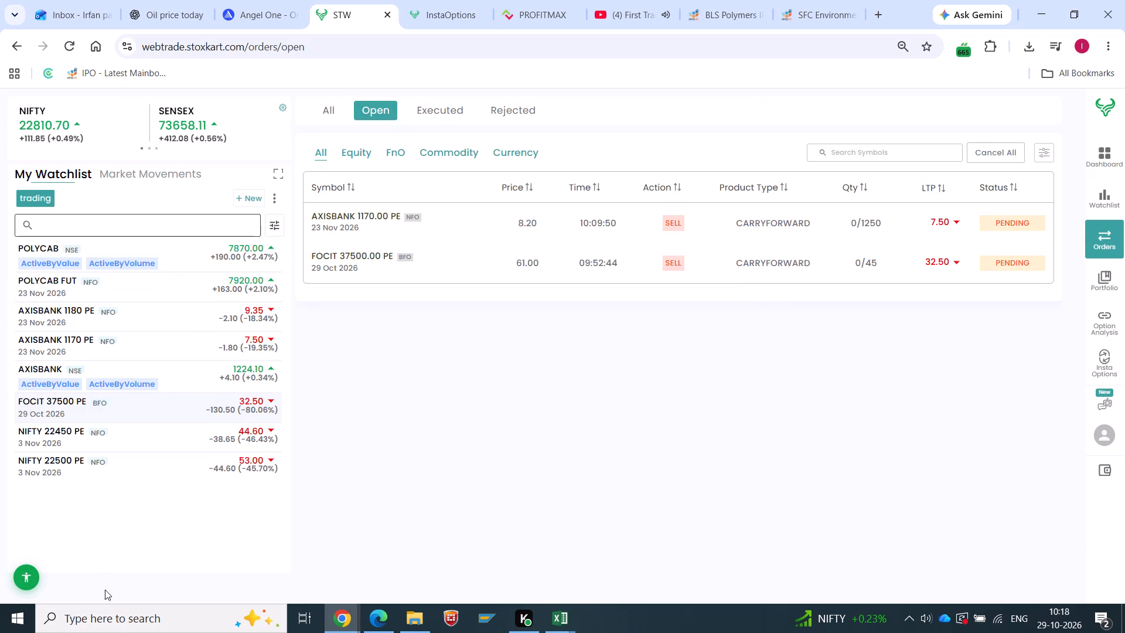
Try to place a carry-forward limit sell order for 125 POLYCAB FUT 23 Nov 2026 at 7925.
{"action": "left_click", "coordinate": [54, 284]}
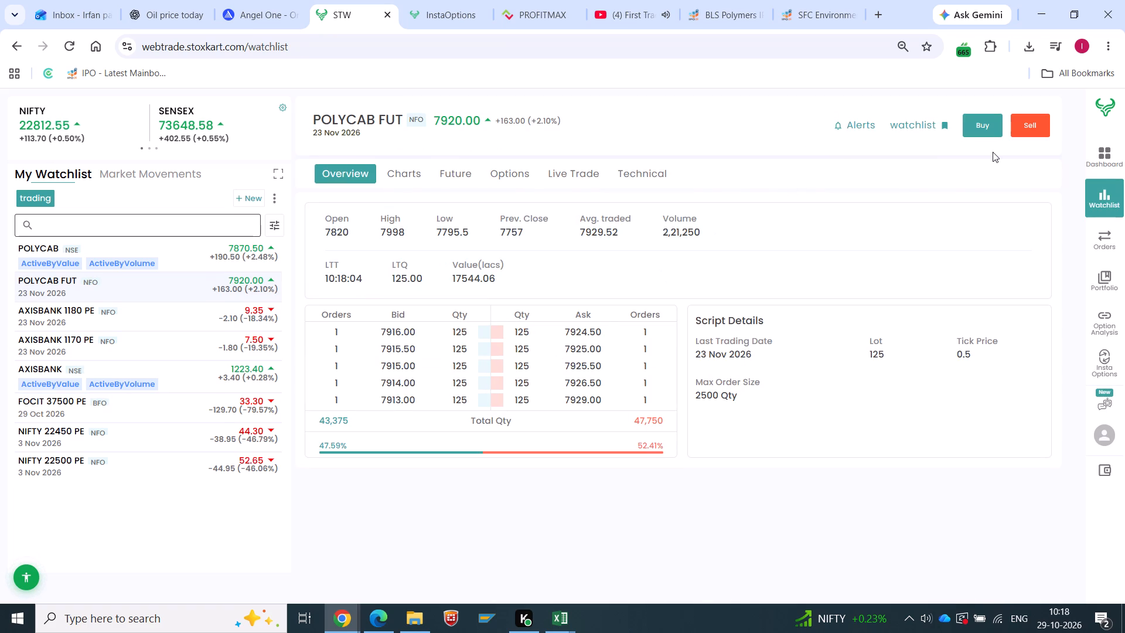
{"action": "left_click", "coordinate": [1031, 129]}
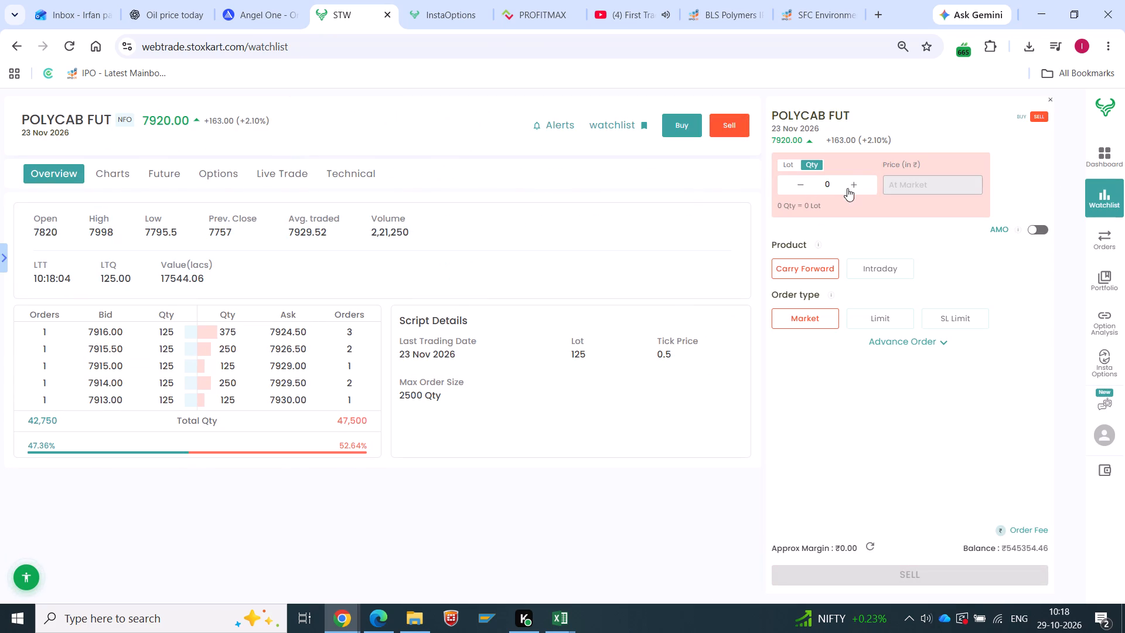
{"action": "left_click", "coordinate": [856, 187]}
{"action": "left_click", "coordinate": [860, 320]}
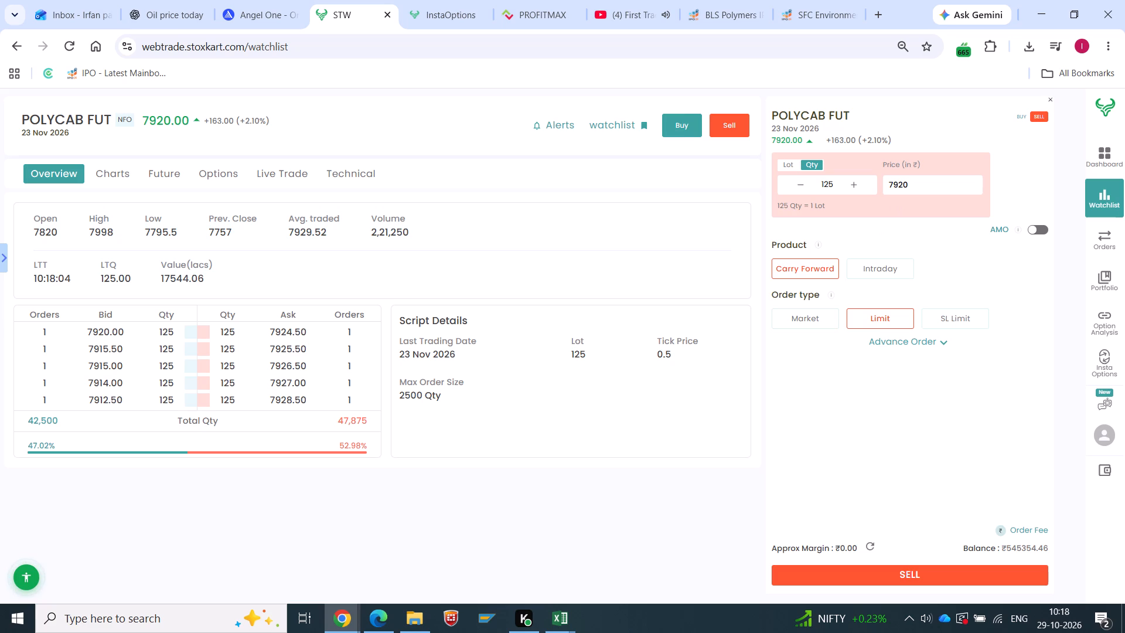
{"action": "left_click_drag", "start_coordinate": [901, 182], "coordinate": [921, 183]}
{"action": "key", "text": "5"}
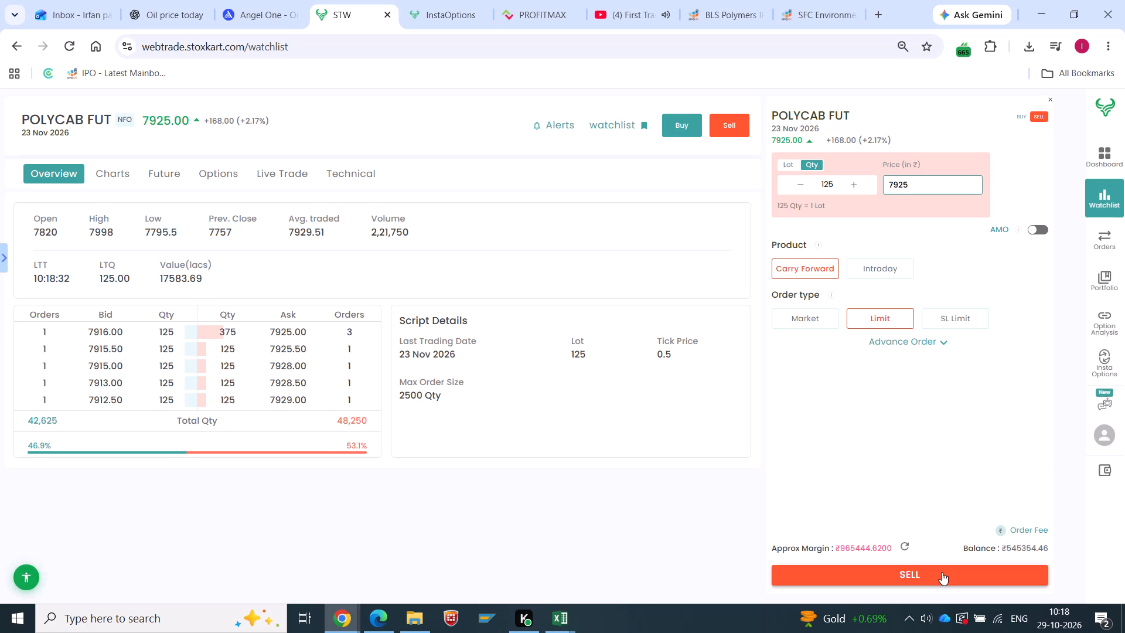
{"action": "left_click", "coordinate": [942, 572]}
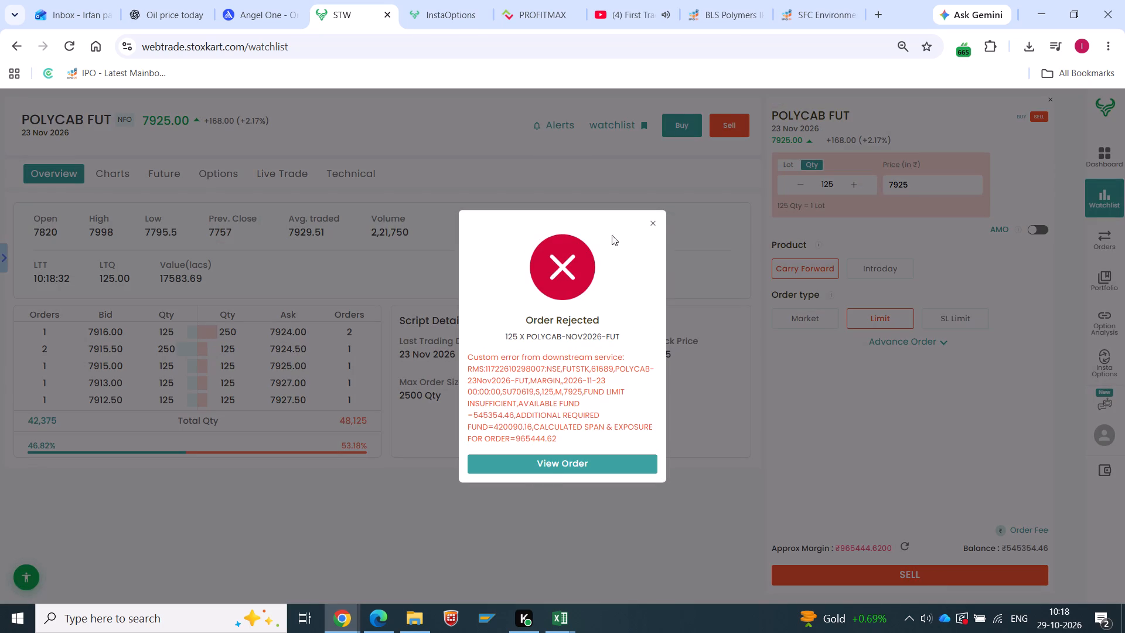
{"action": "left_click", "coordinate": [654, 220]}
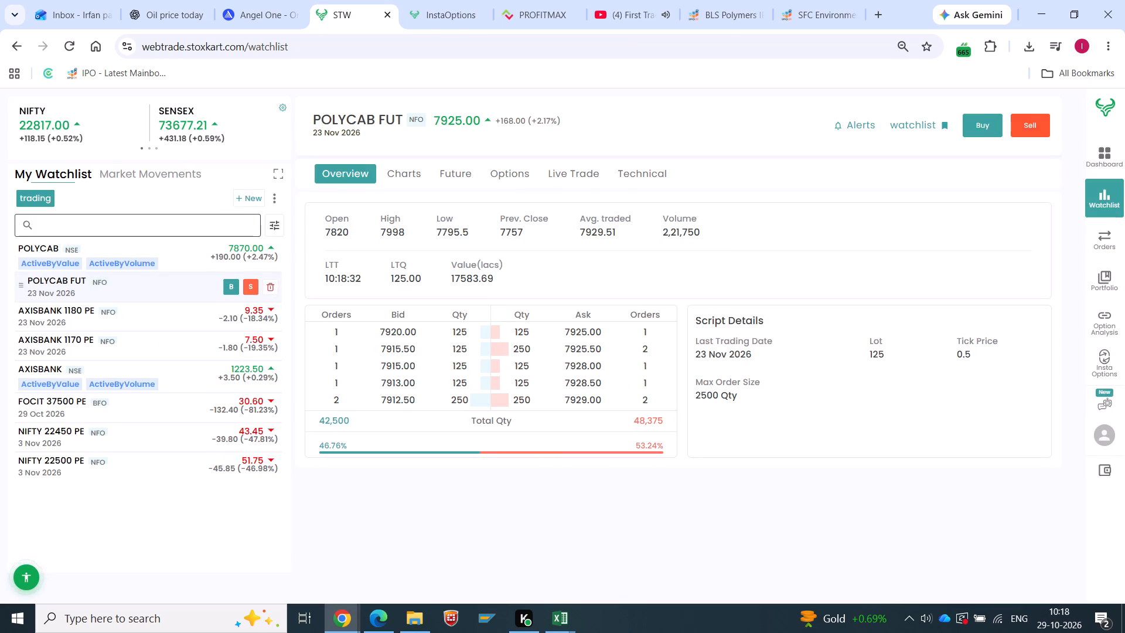
Remove POLYCAB FUT 23 Nov 2026 from the trading watchlist.
{"action": "left_click", "coordinate": [266, 285]}
{"action": "left_click", "coordinate": [581, 370]}
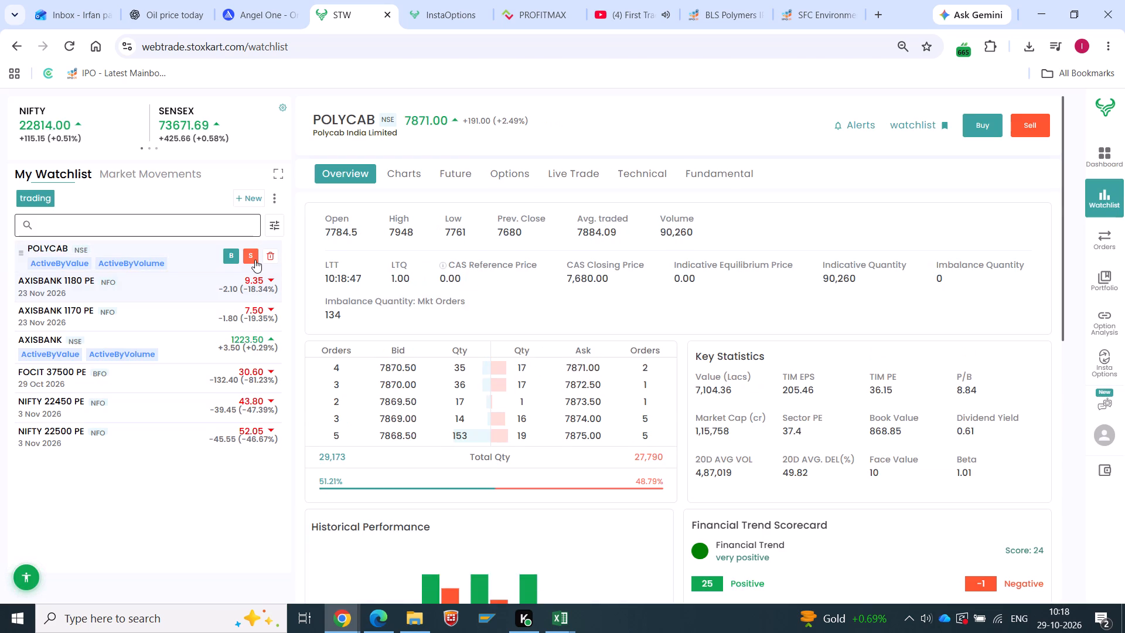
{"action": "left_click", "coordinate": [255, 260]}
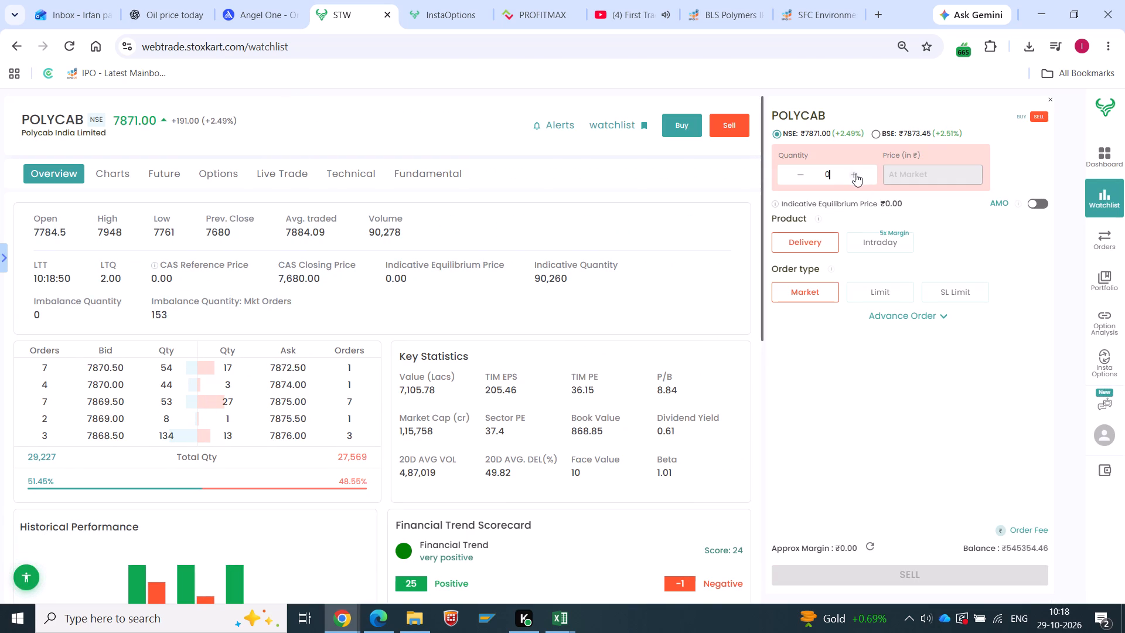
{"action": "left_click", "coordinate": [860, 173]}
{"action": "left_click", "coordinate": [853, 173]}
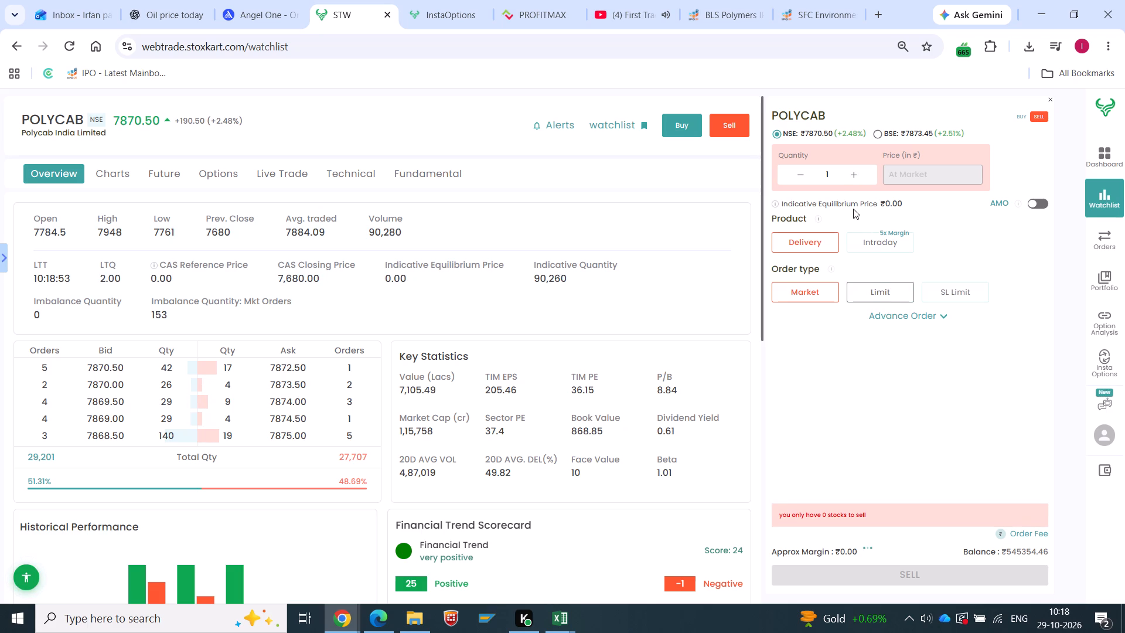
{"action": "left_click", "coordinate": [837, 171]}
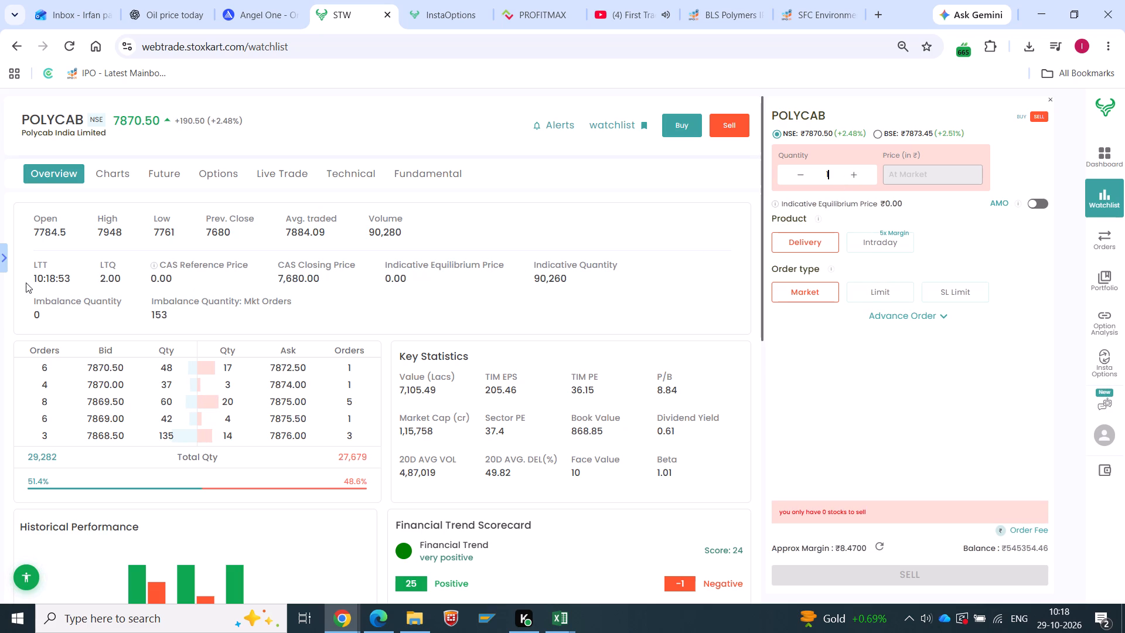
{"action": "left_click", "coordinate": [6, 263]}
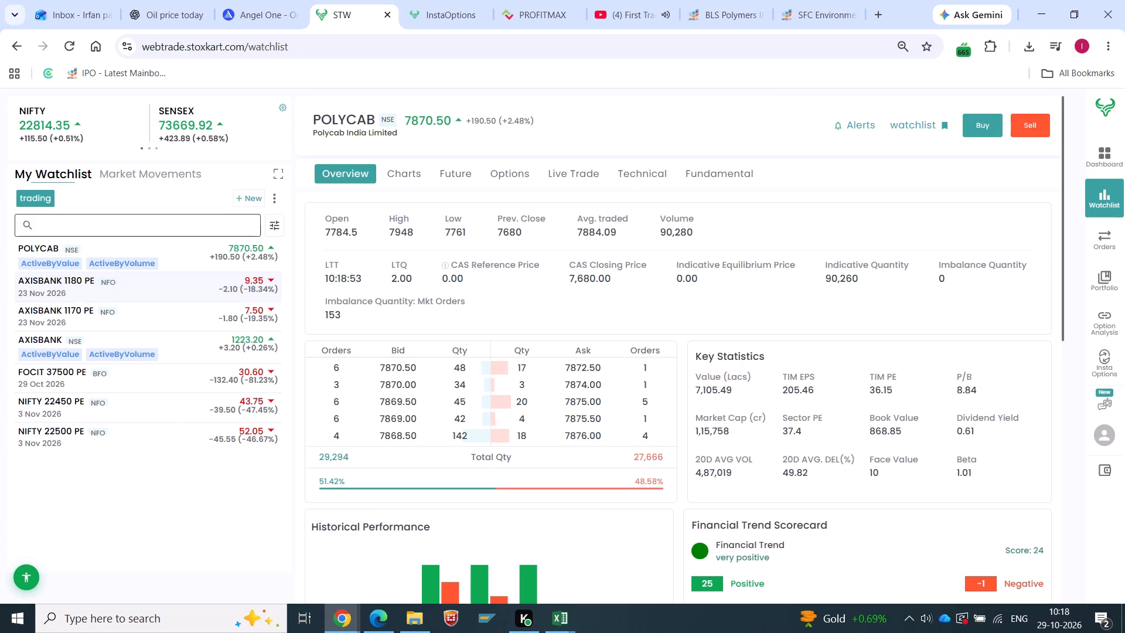
Open the option chain of the POLYCAB NSE share to view its call and put strikes.
{"action": "scroll", "coordinate": [49, 270], "scroll_direction": "up", "scroll_amount": 3}
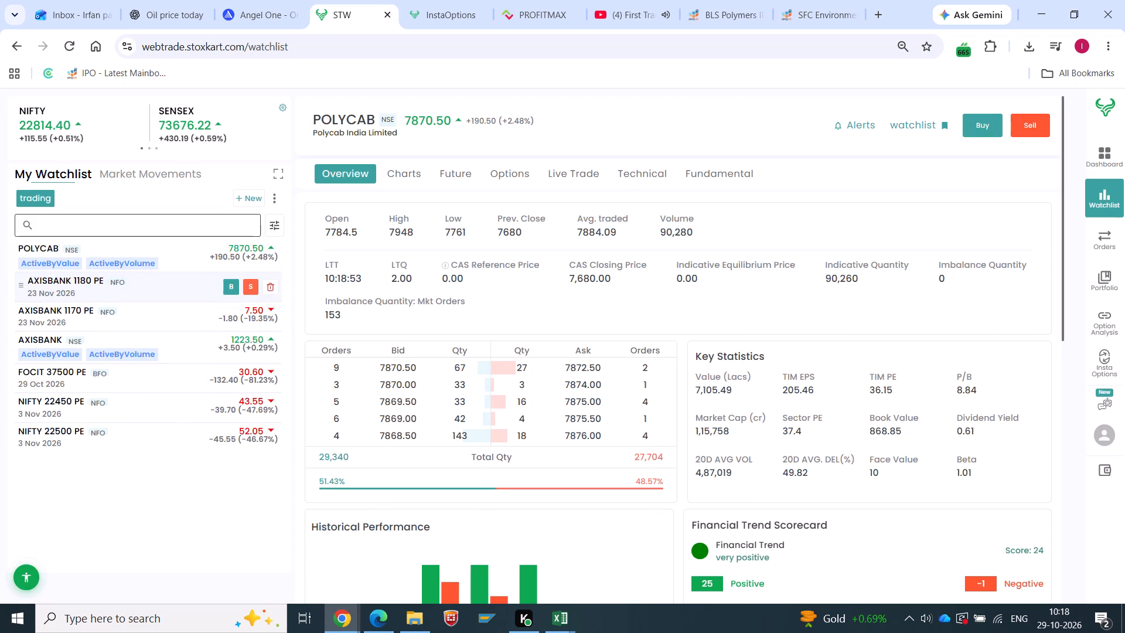
{"action": "left_click", "coordinate": [111, 256]}
{"action": "left_click", "coordinate": [530, 175]}
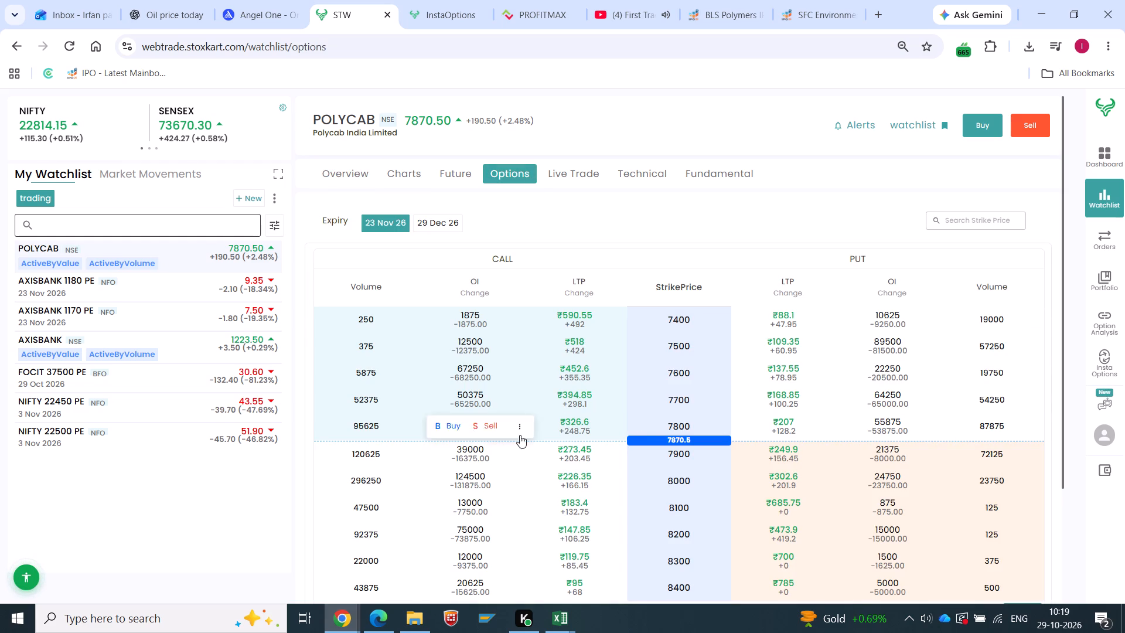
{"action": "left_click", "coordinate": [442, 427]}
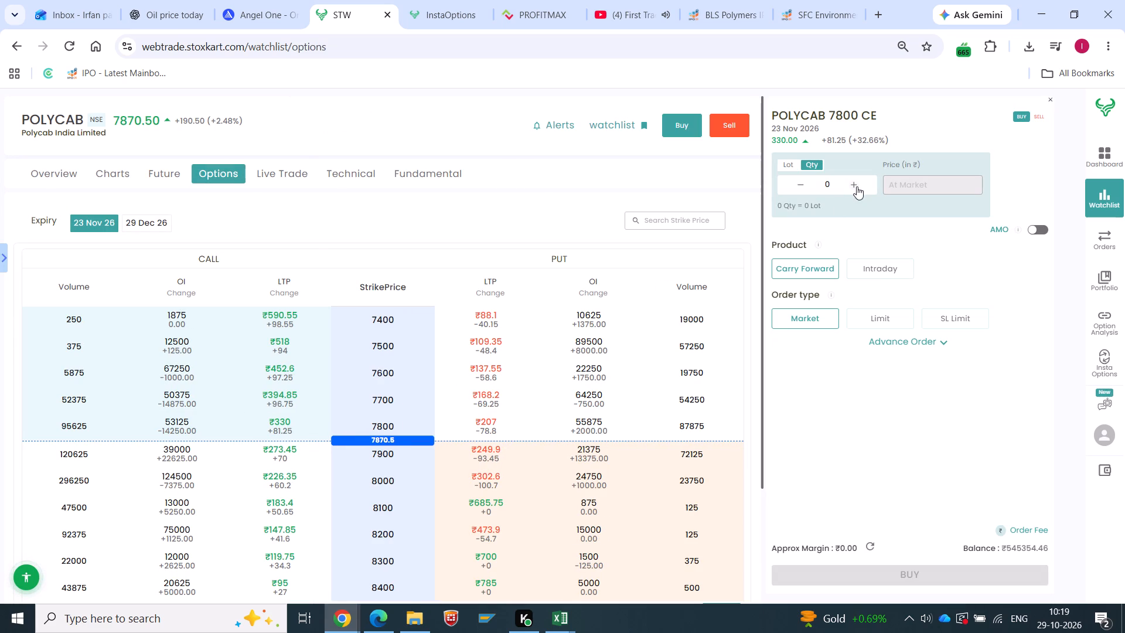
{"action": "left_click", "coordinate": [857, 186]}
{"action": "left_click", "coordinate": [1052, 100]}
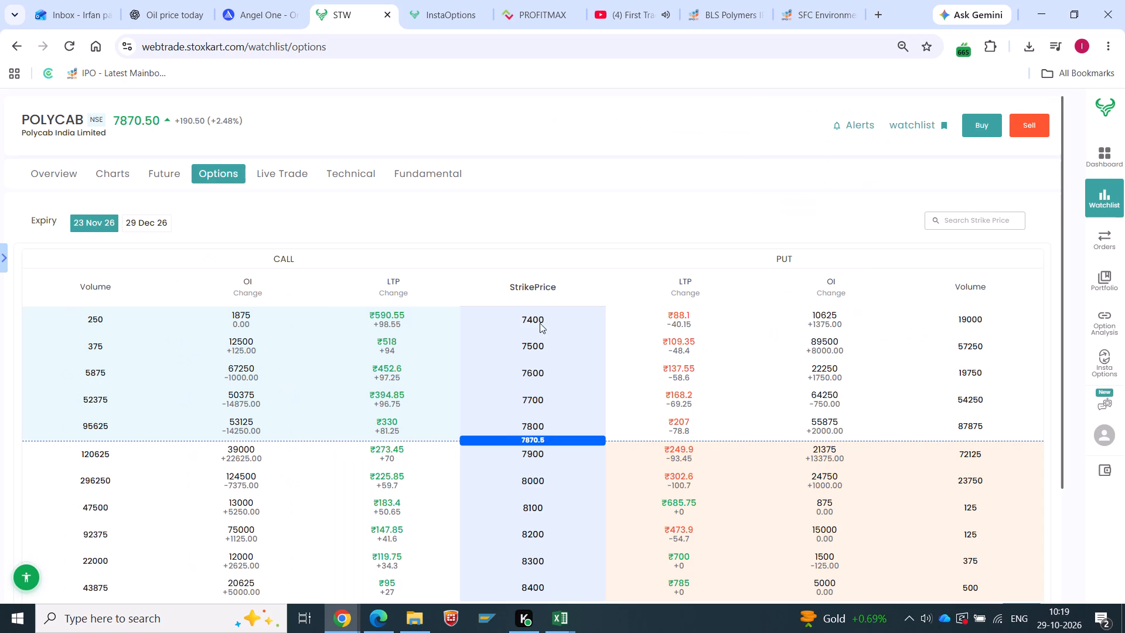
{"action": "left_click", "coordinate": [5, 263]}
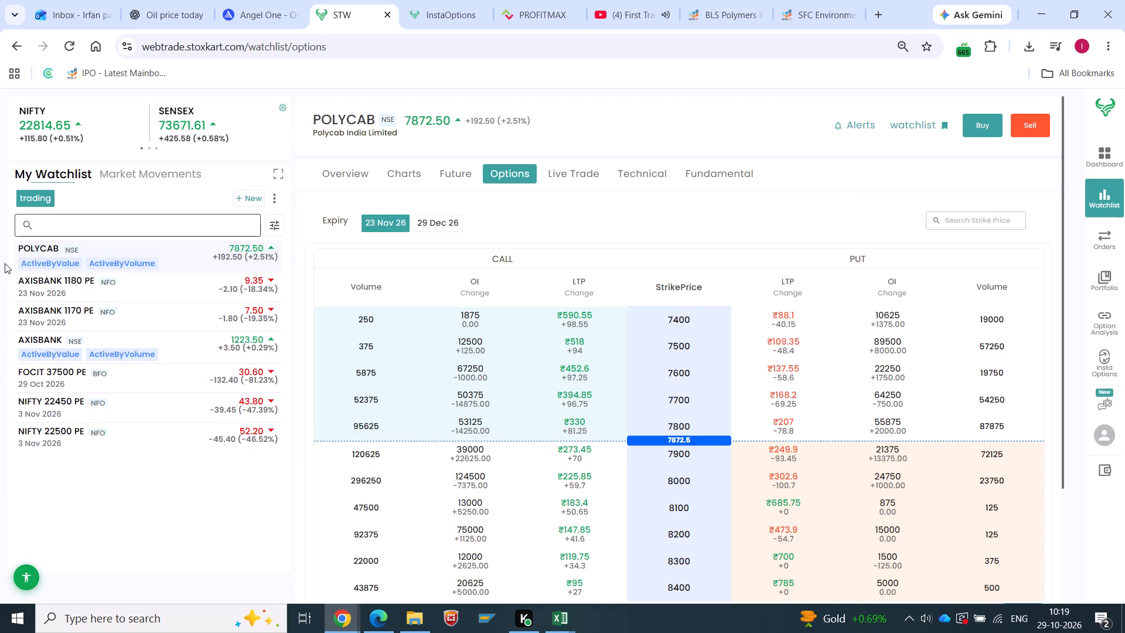
Submit an intraday limit sell order for 125 POLYCAB NSE shares at 7875 and accept the surveillance caution.
{"action": "scroll", "coordinate": [41, 255], "scroll_direction": "up", "scroll_amount": 2}
{"action": "left_click", "coordinate": [248, 254]}
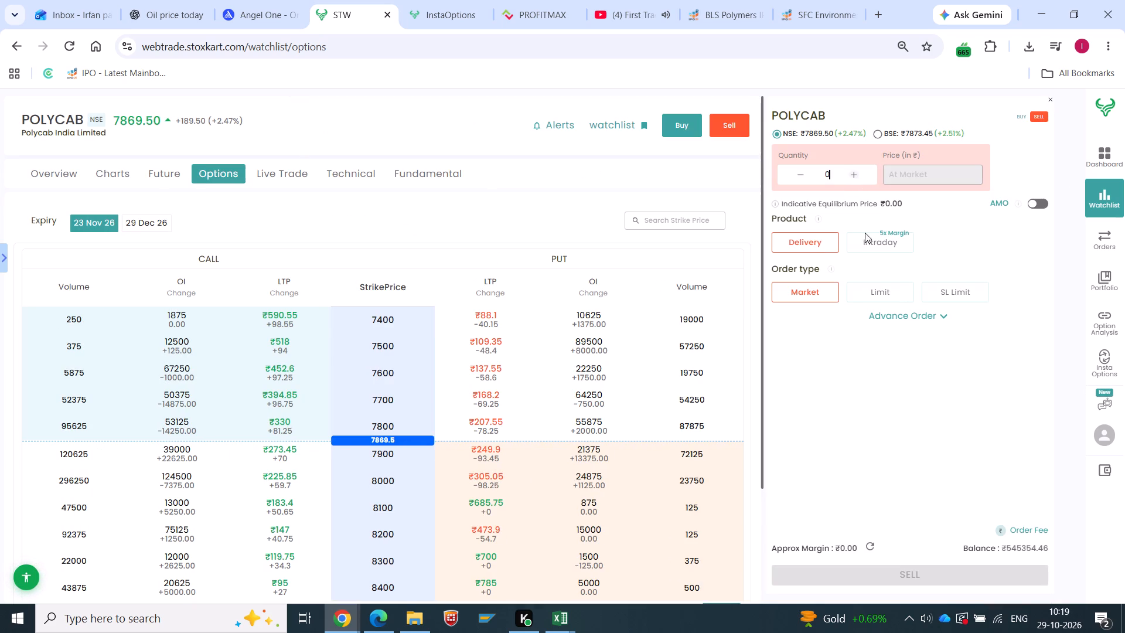
{"action": "left_click", "coordinate": [869, 243]}
{"action": "left_click", "coordinate": [843, 182]}
{"action": "left_click", "coordinate": [843, 175]}
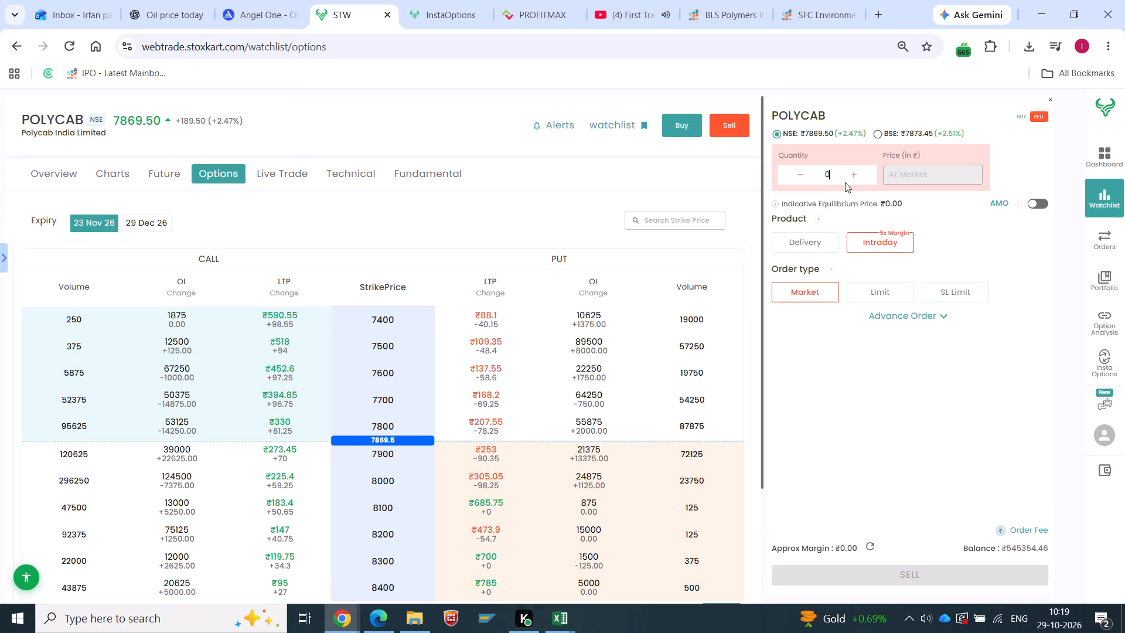
{"action": "key", "text": "BackSpace"}
{"action": "type", "text": "125"}
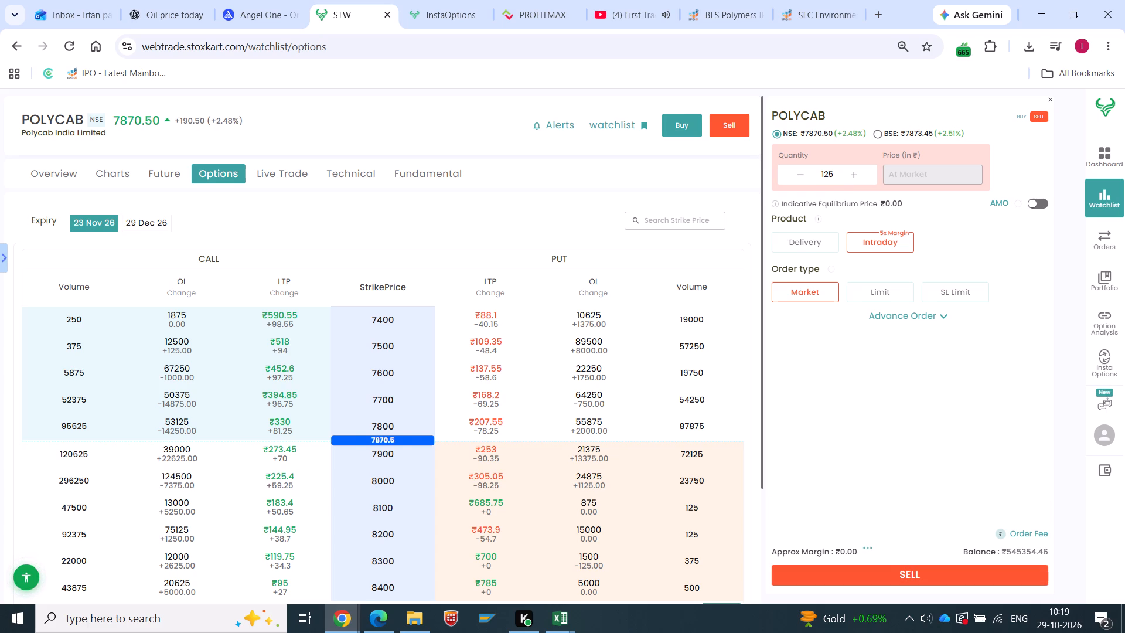
{"action": "left_click", "coordinate": [894, 290]}
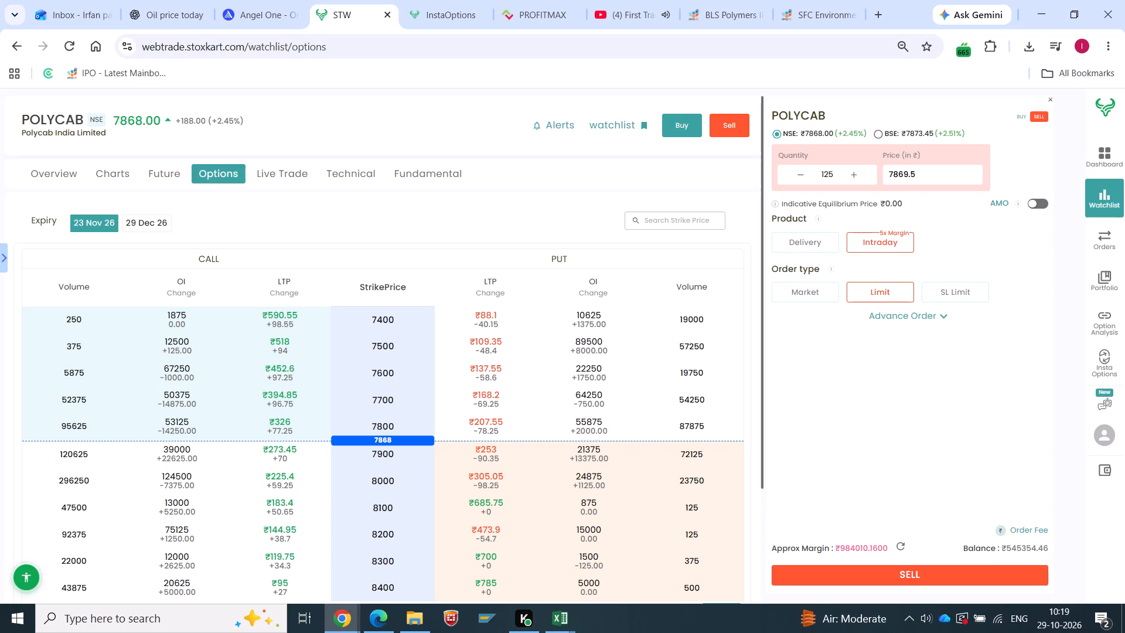
{"action": "left_click_drag", "start_coordinate": [900, 175], "coordinate": [970, 175]}
{"action": "type", "text": "75"}
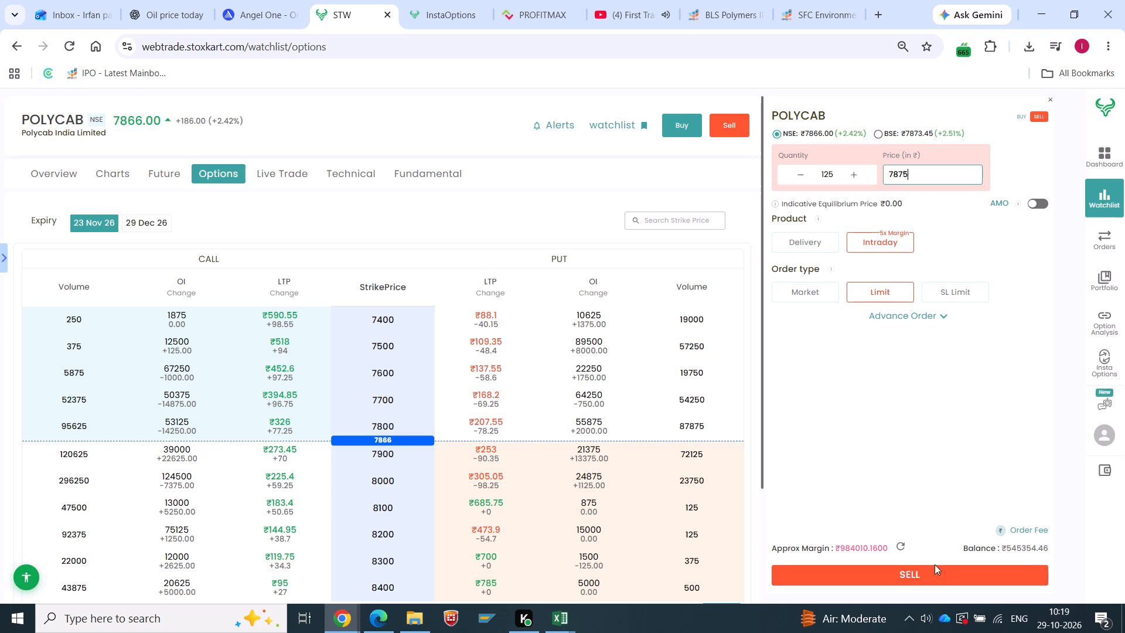
{"action": "left_click", "coordinate": [885, 577]}
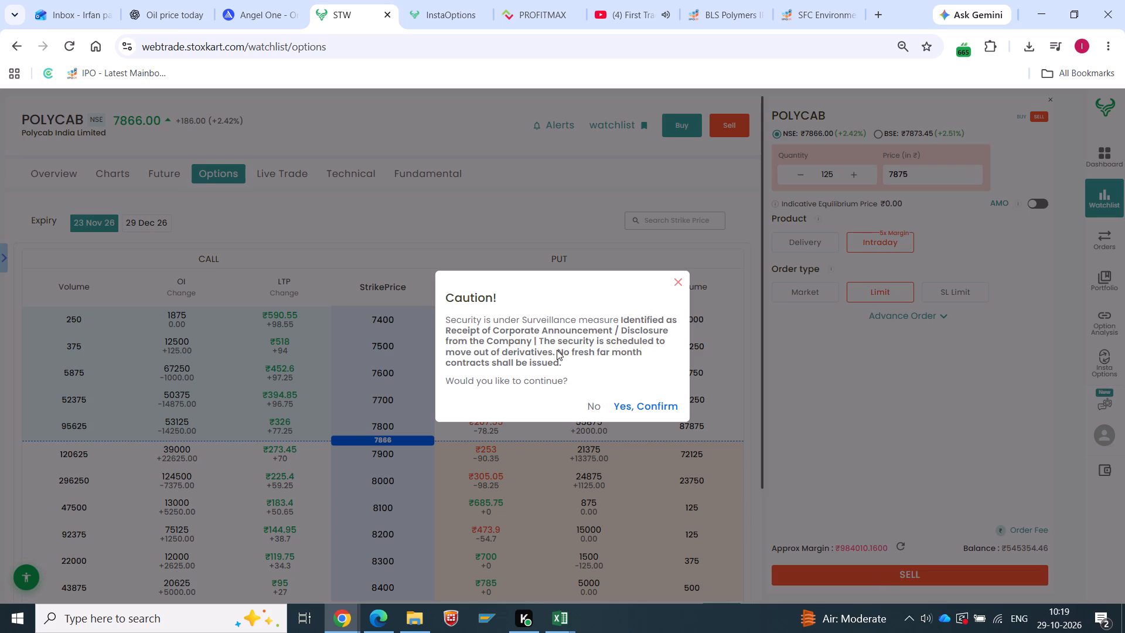
{"action": "left_click", "coordinate": [659, 416]}
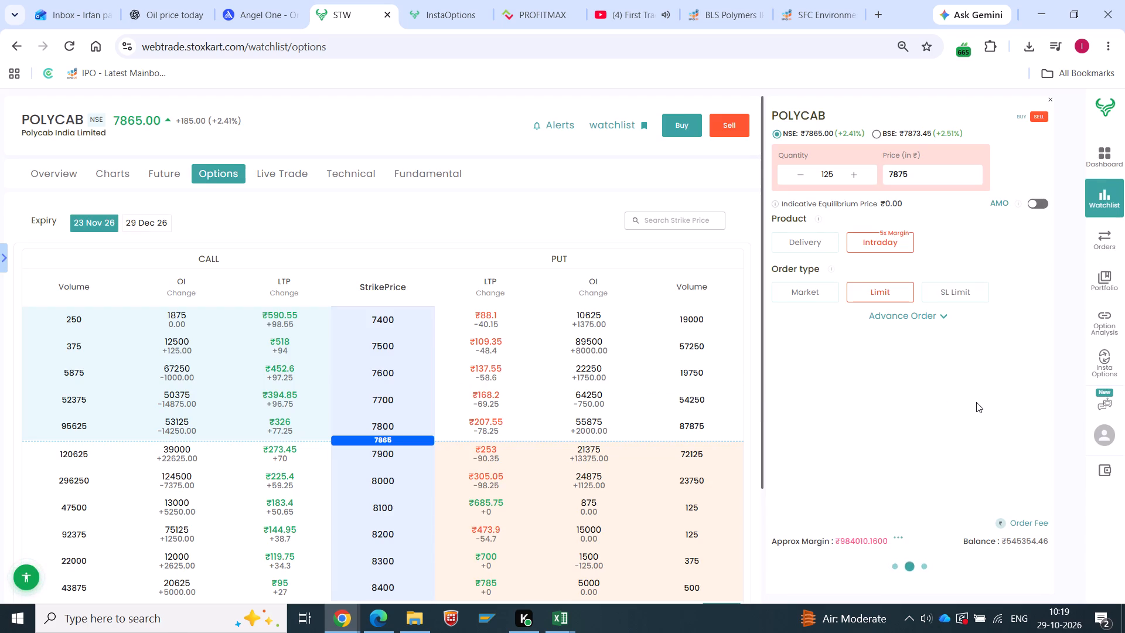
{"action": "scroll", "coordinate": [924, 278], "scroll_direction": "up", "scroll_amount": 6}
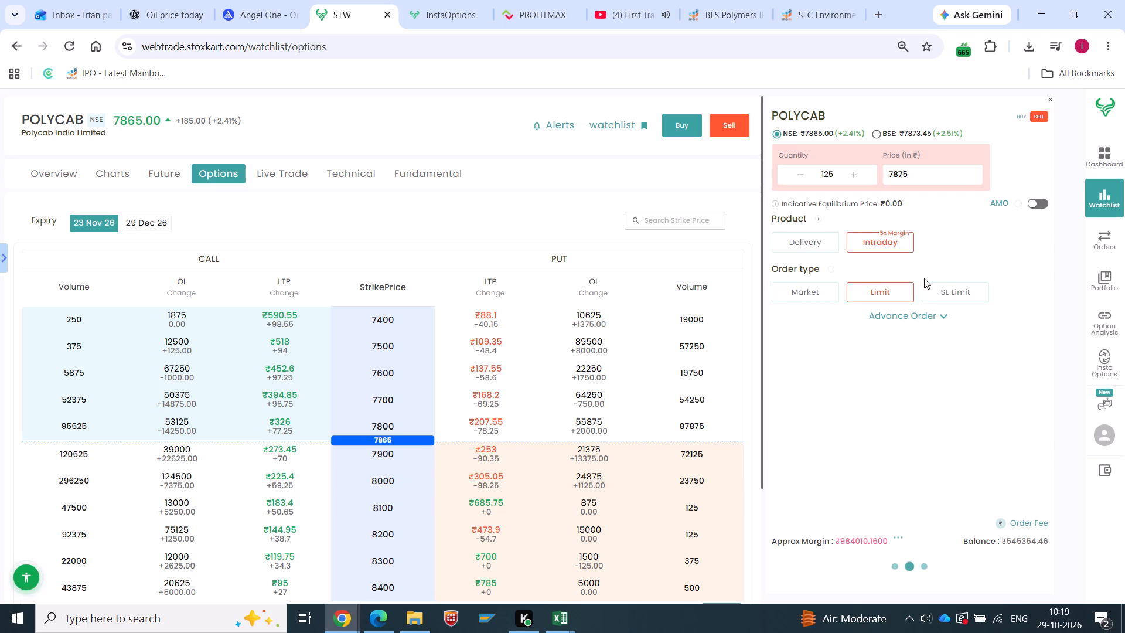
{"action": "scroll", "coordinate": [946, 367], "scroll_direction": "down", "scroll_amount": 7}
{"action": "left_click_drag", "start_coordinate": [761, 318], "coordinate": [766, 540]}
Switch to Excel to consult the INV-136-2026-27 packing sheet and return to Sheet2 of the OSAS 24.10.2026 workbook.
{"action": "left_click", "coordinate": [547, 622]}
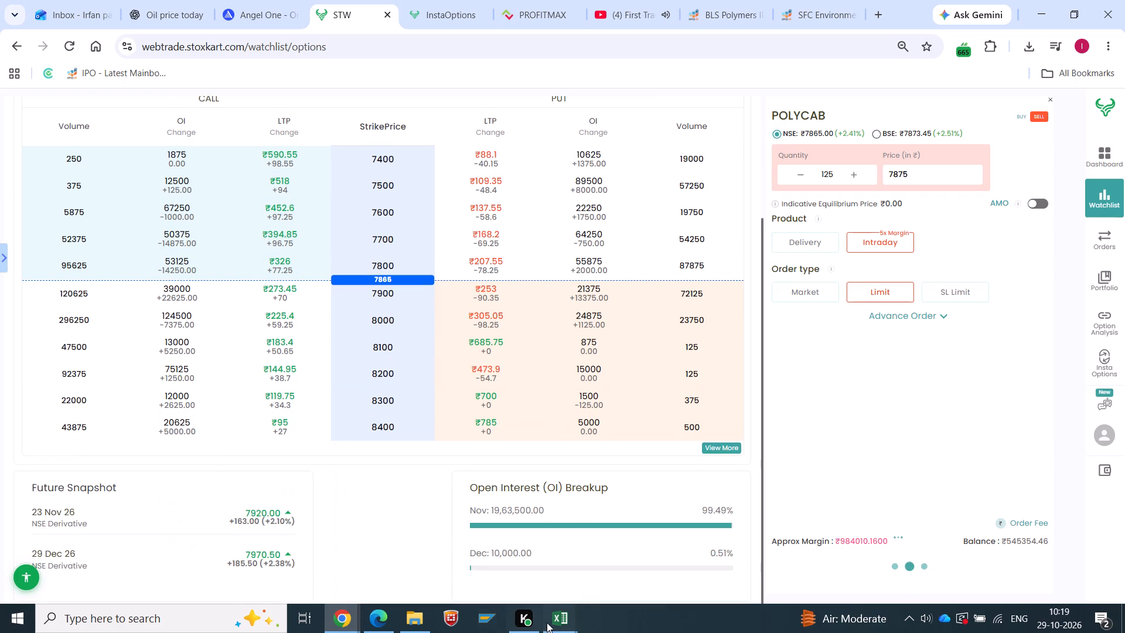
{"action": "left_click", "coordinate": [759, 548]}
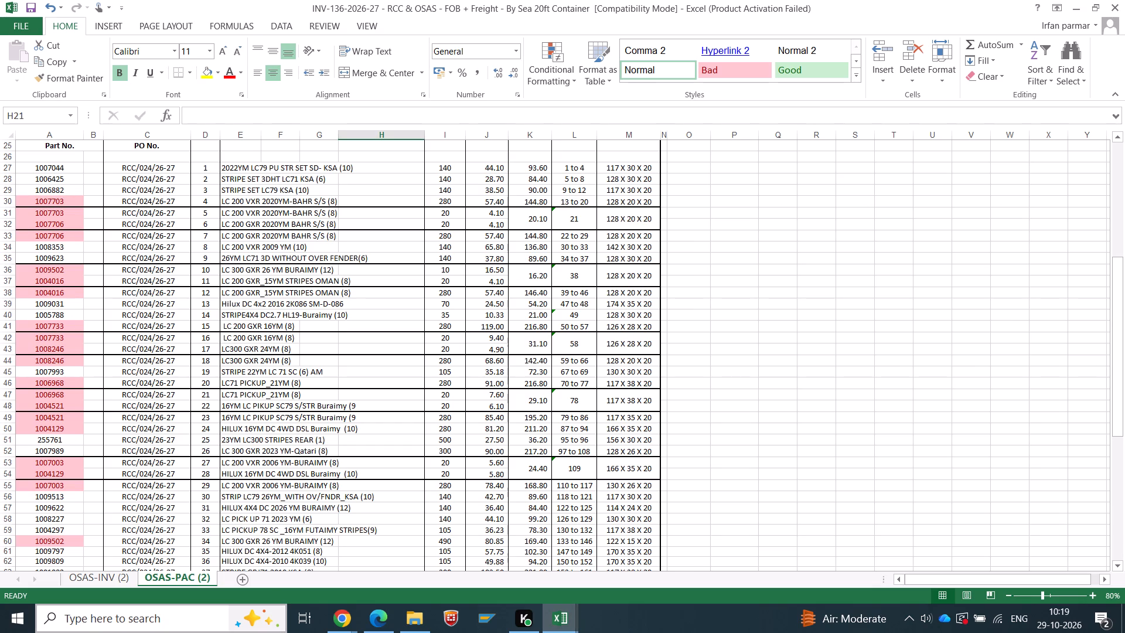
{"action": "key", "text": "alt+Tab"}
{"action": "key", "text": "alt+Tab"}
{"action": "key", "text": "alt+Tab"}
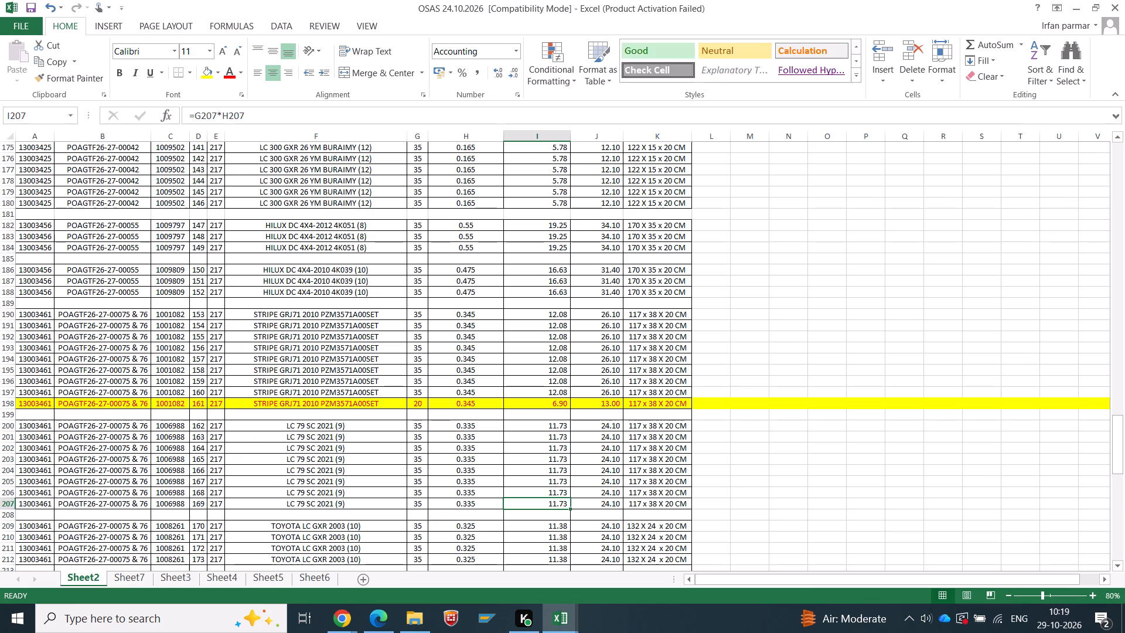
Find part 1001082 from the OSAS 24.10.2026 workbook in the INV-136 packing sheet and set its quantity to 280, matching its full cartons of 35.
{"action": "left_click", "coordinate": [170, 370]}
{"action": "key", "text": "ctrl+c"}
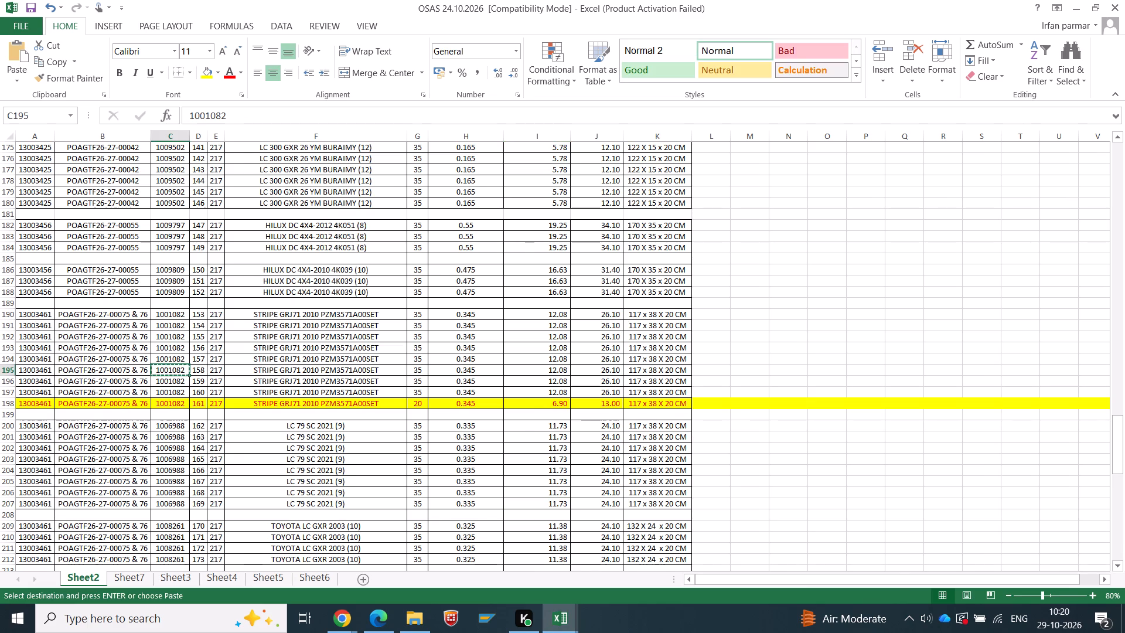
{"action": "key", "text": "alt+Tab"}
{"action": "left_click", "coordinate": [380, 380]}
{"action": "key", "text": "ctrl+f"}
{"action": "key", "text": "ctrl+v"}
{"action": "key", "text": "Return"}
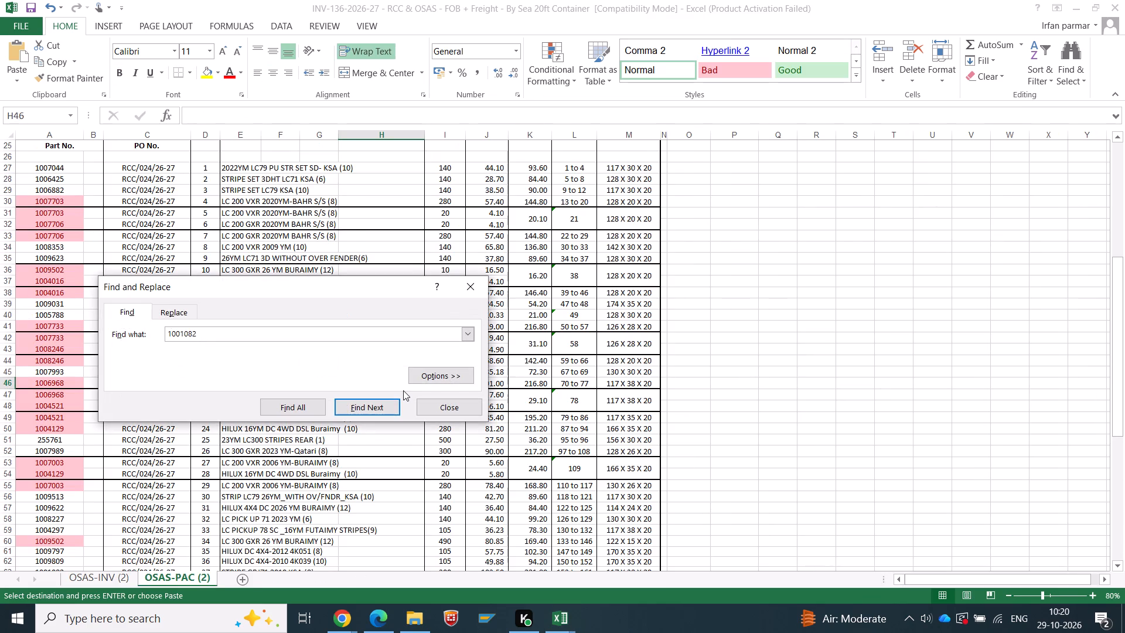
{"action": "key", "text": "Escape"}
{"action": "key", "text": "Tab"}
{"action": "key", "text": "Tab"}
{"action": "key", "text": "Tab"}
{"action": "key", "text": "Tab"}
{"action": "key", "text": "Tab"}
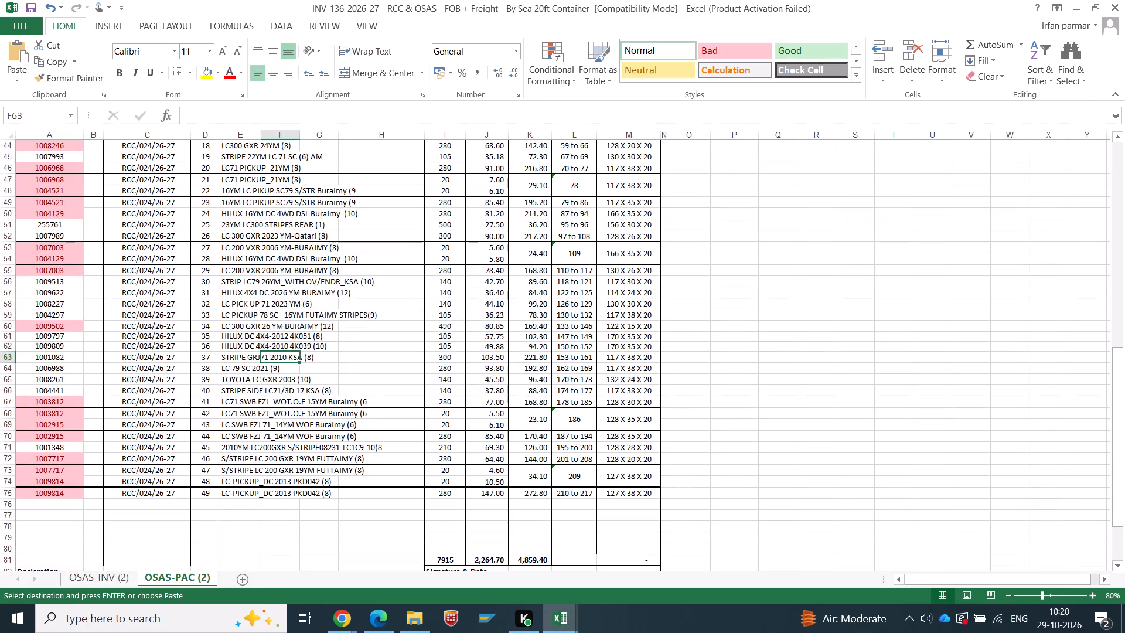
{"action": "key", "text": "Tab"}
{"action": "key", "text": "Tab"}
{"action": "key", "text": "Tab"}
{"action": "key", "text": "alt+Tab"}
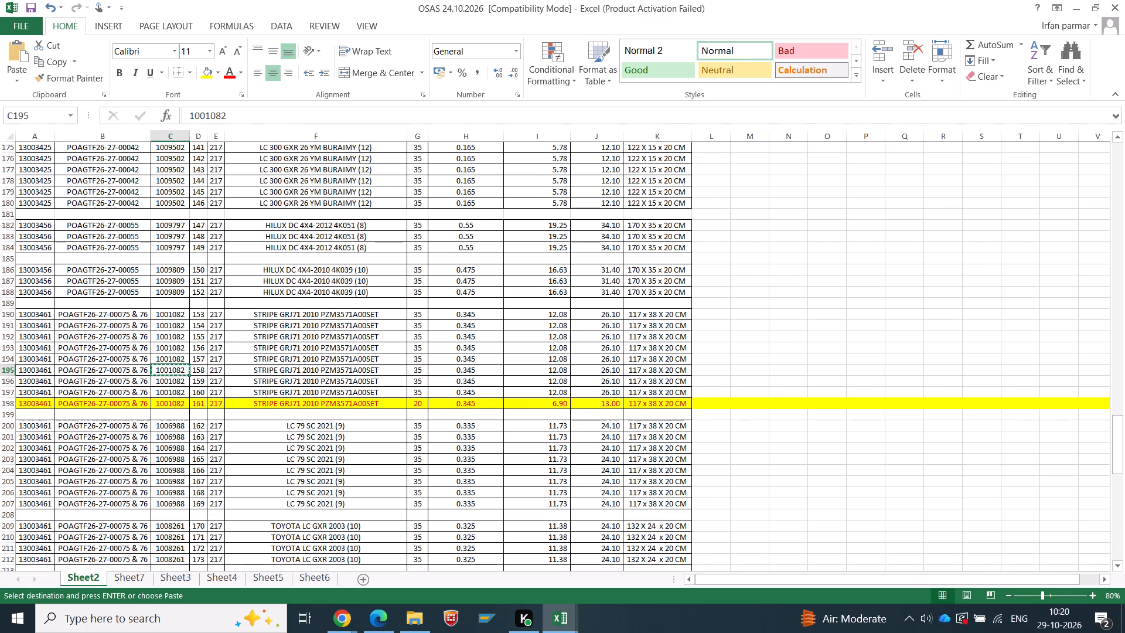
{"action": "left_click_drag", "start_coordinate": [417, 318], "coordinate": [418, 391]}
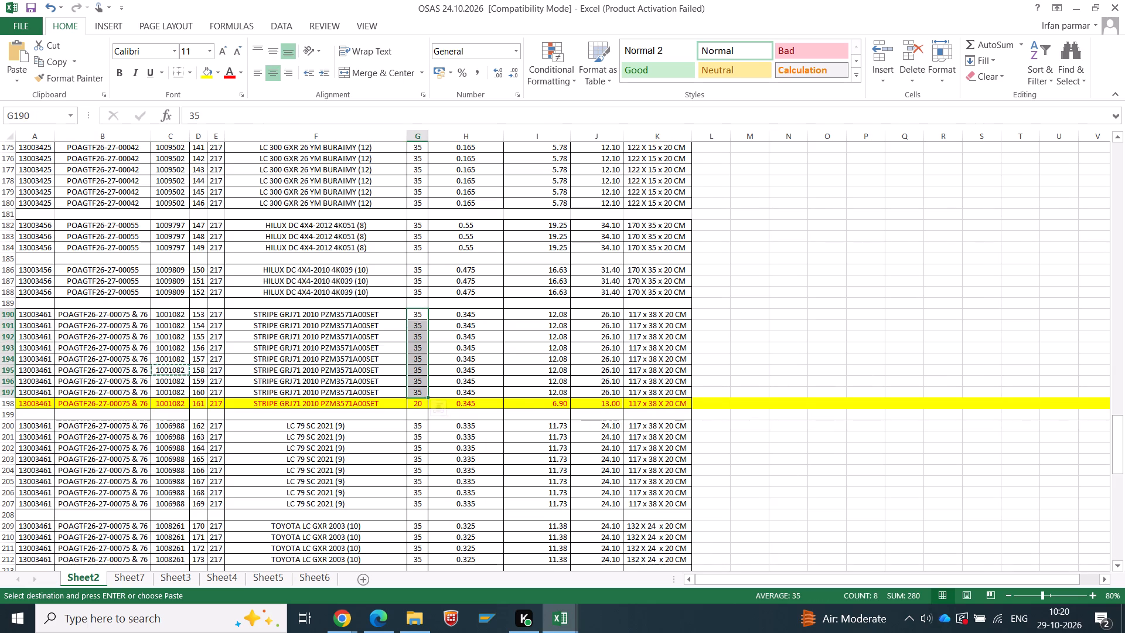
{"action": "key", "text": "alt+Tab"}
{"action": "type", "text": "280"}
{"action": "key", "text": "Tab"}
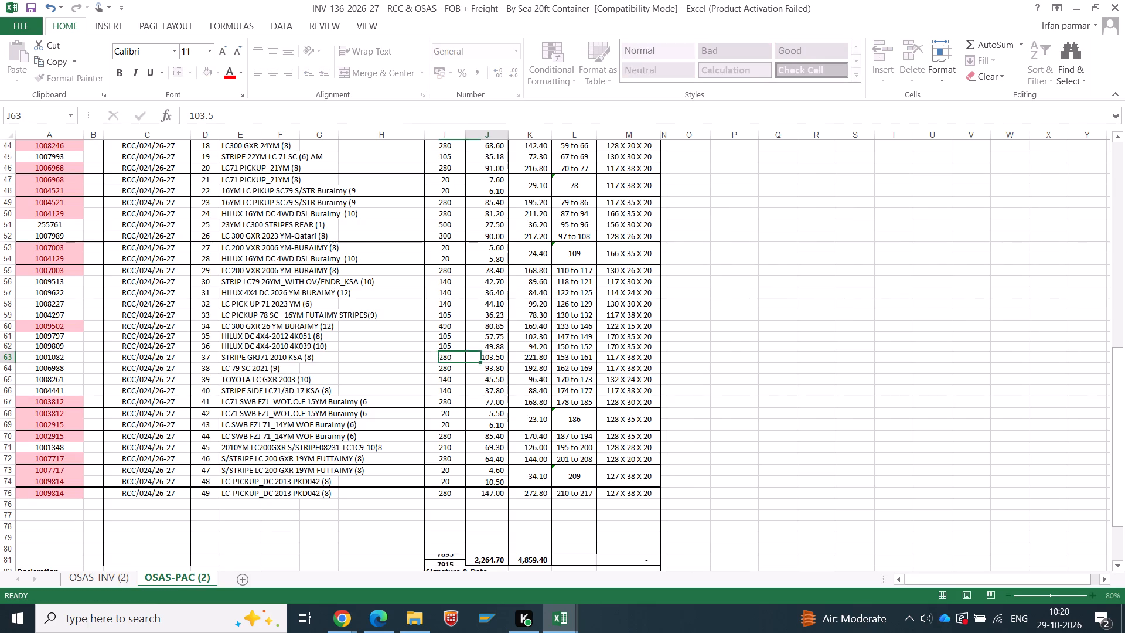
Sum the weights in I190:I197 of the OSAS workbook and set part 1001082's column J weight in the packing sheet to 96.60.
{"action": "key", "text": "alt+Tab"}
{"action": "left_click_drag", "start_coordinate": [559, 316], "coordinate": [555, 383]}
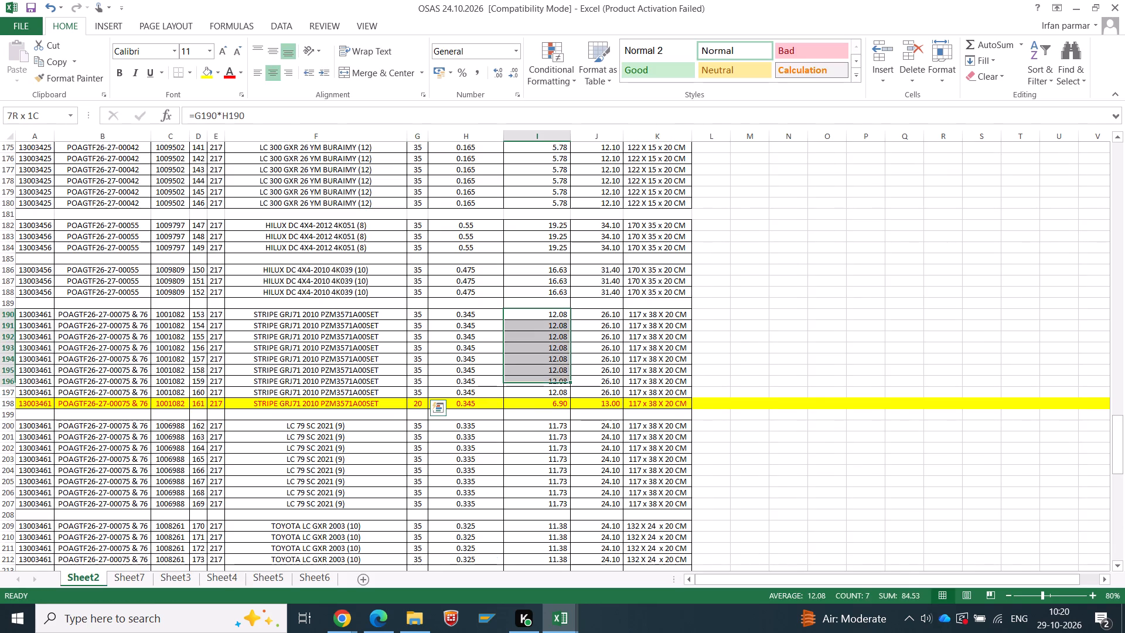
{"action": "left_click_drag", "start_coordinate": [555, 383], "coordinate": [555, 387]}
{"action": "key", "text": "alt+Tab"}
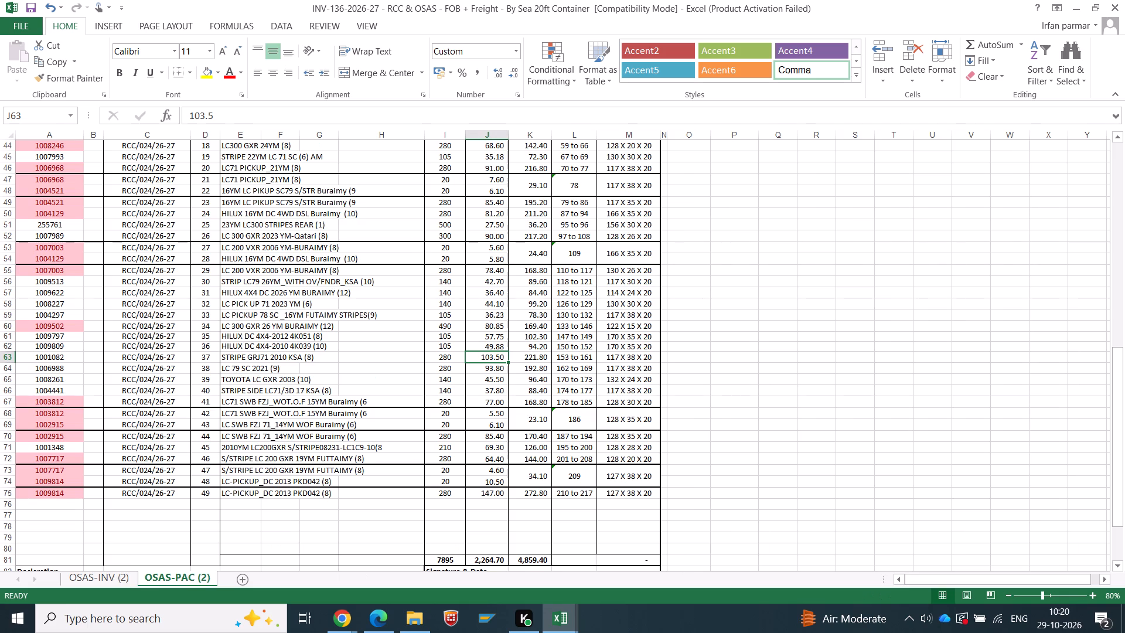
{"action": "type", "text": "96.60"}
{"action": "key", "text": "Tab"}
Sum the weights in J190:J197 of the OSAS workbook and set part 1001082's column K weight in the packing sheet to 208.8.
{"action": "key", "text": "alt+Tab"}
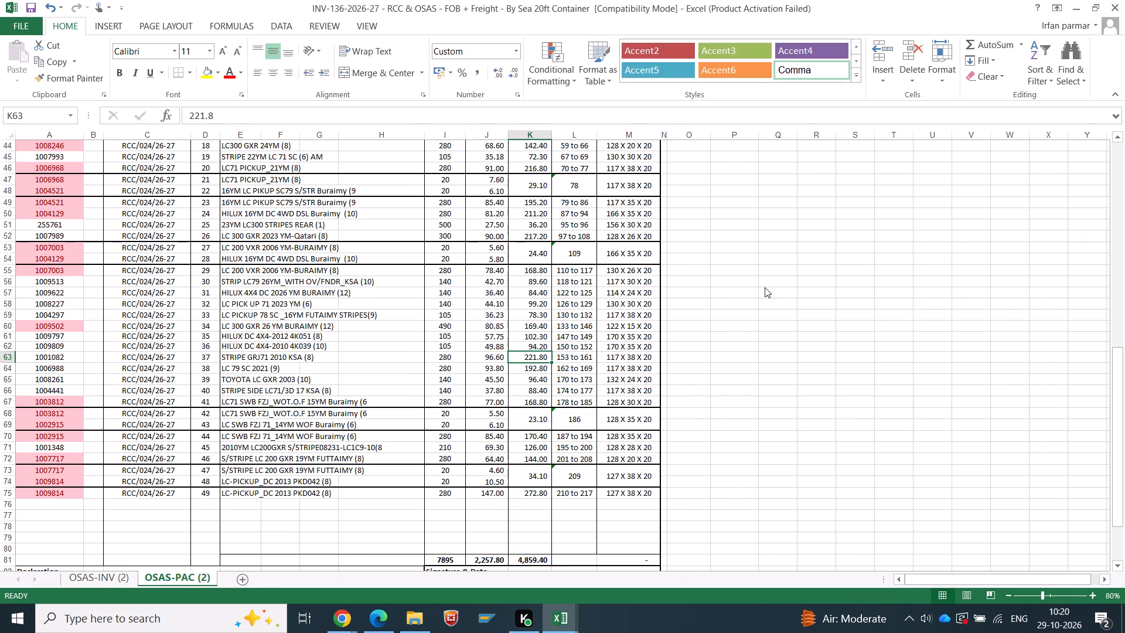
{"action": "left_click_drag", "start_coordinate": [595, 318], "coordinate": [603, 396]}
{"action": "key", "text": "alt+Tab"}
{"action": "type", "text": "208.8"}
{"action": "key", "text": "Tab"}
Change the carton range of part 1001082 in the packing sheet to 153 to 160.
{"action": "key", "text": "alt+Tab"}
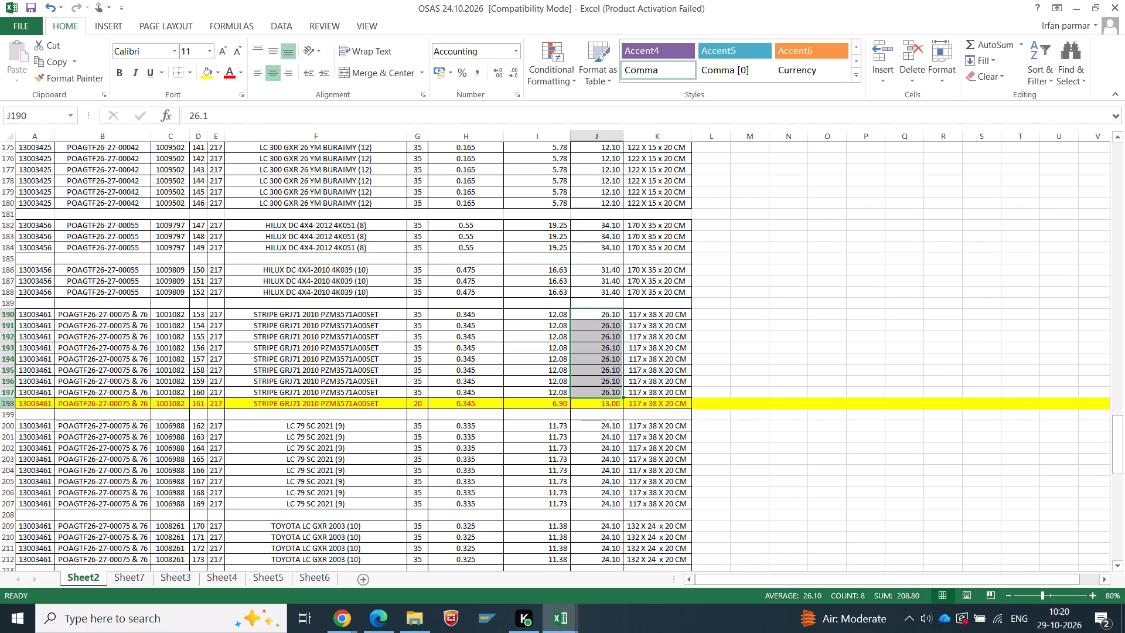
{"action": "key", "text": "alt+Tab"}
{"action": "key", "text": "F2"}
{"action": "key", "text": "BackSpace"}
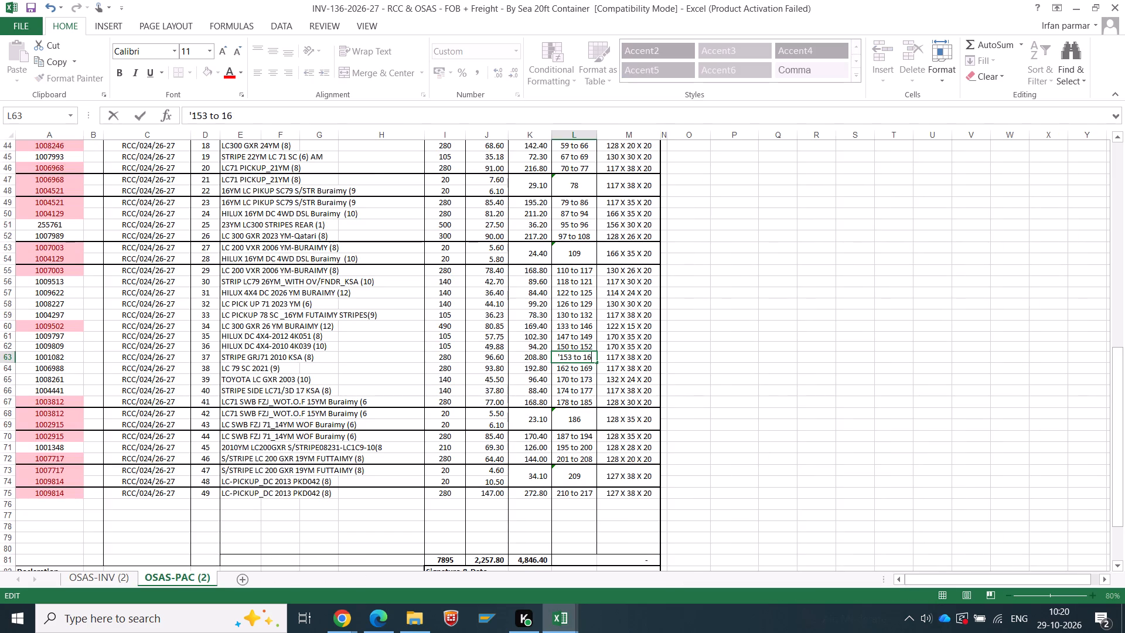
{"action": "key", "text": "0"}
{"action": "key", "text": "Return"}
Renumber the carton range of part 1006988, LC 79 SC 2021, to 161 to 168.
{"action": "key", "text": "F2"}
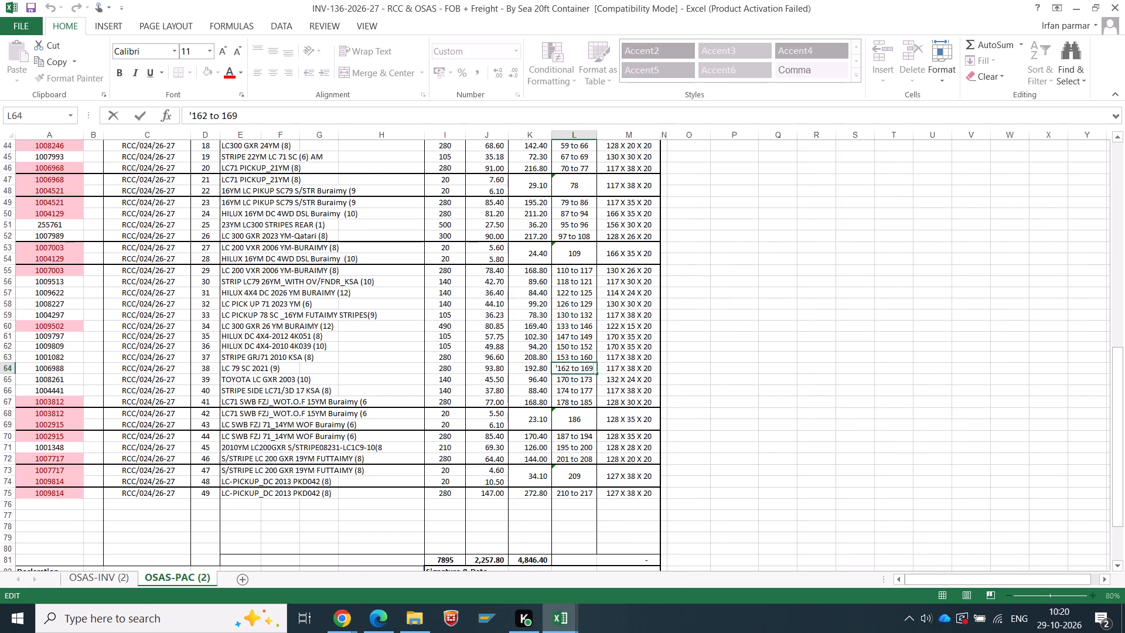
{"action": "key", "text": "Left"}
{"action": "key", "text": "Left"}
{"action": "key", "text": "Left"}
{"action": "key", "text": "Left"}
{"action": "key", "text": "Left"}
{"action": "key", "text": "Left"}
{"action": "key", "text": "Left"}
{"action": "key", "text": "shift+Left"}
{"action": "key", "text": "1"}
{"action": "key", "text": "Right"}
{"action": "key", "text": "Right"}
{"action": "key", "text": "Right"}
{"action": "key", "text": "Right"}
{"action": "key", "text": "Right"}
{"action": "key", "text": "Right"}
{"action": "key", "text": "shift+Right"}
{"action": "key", "text": "8"}
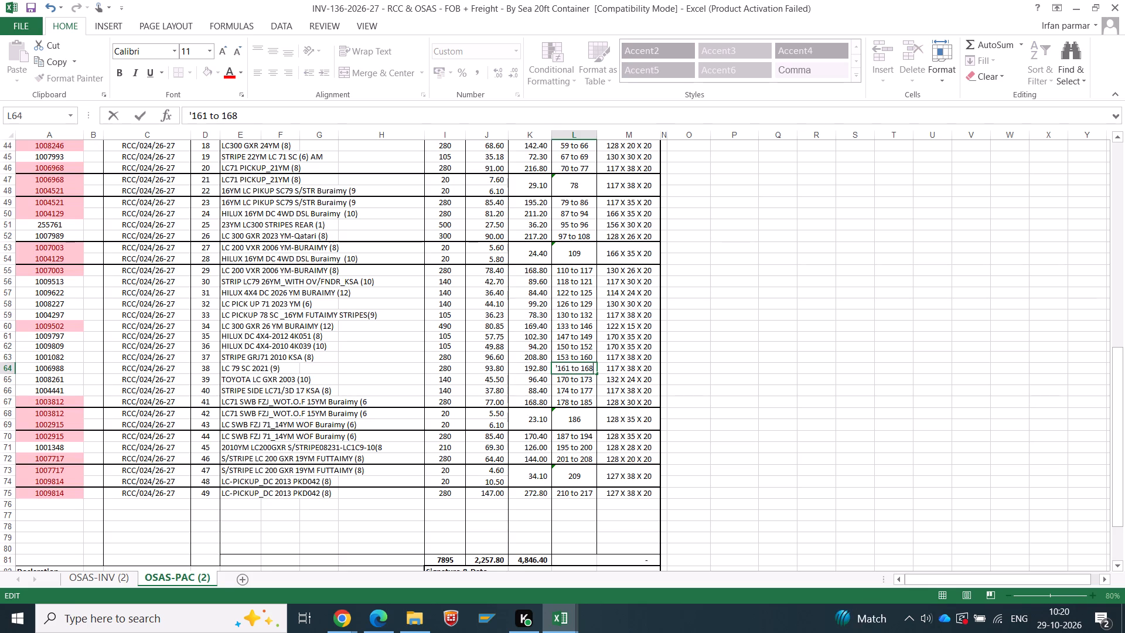
{"action": "key", "text": "Return"}
Renumber the carton range of part 1008261, TOYOTA LC GXR 2003, to 169 to 172.
{"action": "key", "text": "F2"}
{"action": "key", "text": "Left"}
{"action": "key", "text": "Left"}
{"action": "key", "text": "Left"}
{"action": "key", "text": "Left"}
{"action": "key", "text": "Left"}
{"action": "key", "text": "Left"}
{"action": "key", "text": "Left"}
{"action": "key", "text": "Left"}
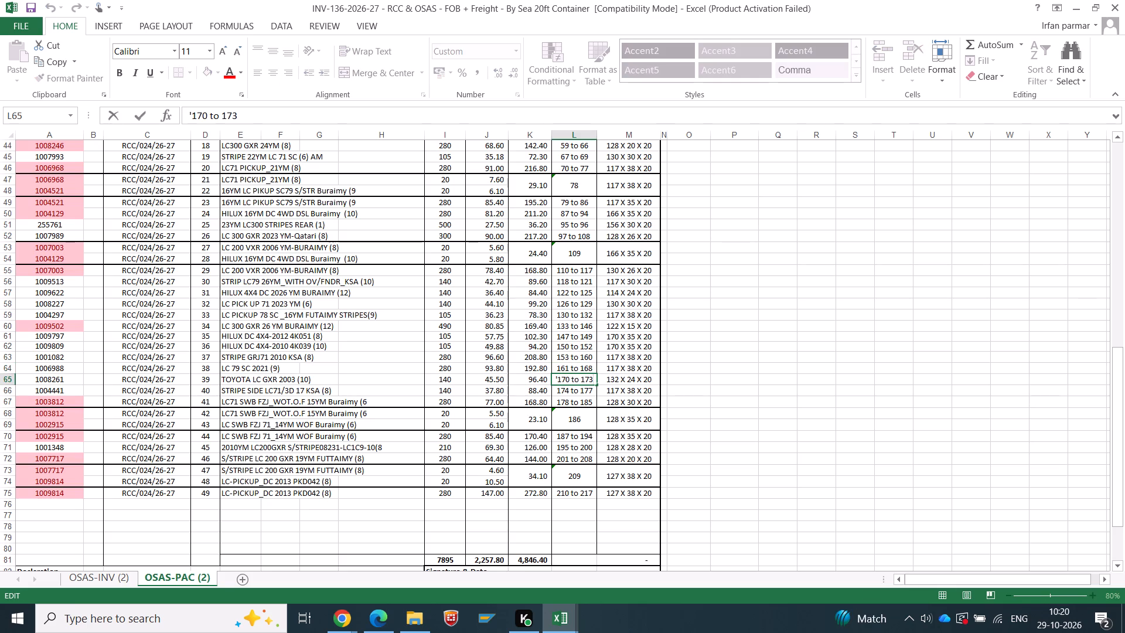
{"action": "key", "text": "Right"}
{"action": "key", "text": "shift+Left"}
{"action": "key", "text": "shift+Left"}
{"action": "type", "text": "69"}
{"action": "key", "text": "Right"}
{"action": "key", "text": "Right"}
{"action": "key", "text": "Right"}
{"action": "key", "text": "Right"}
{"action": "key", "text": "Right"}
{"action": "key", "text": "Right"}
{"action": "key", "text": "shift+Right"}
{"action": "key", "text": "2"}
{"action": "key", "text": "Return"}
Renumber the carton range of part 1004441, STRIPE SIDE LC71/3D 17 KSA, to 173 to 176.
{"action": "key", "text": "F2"}
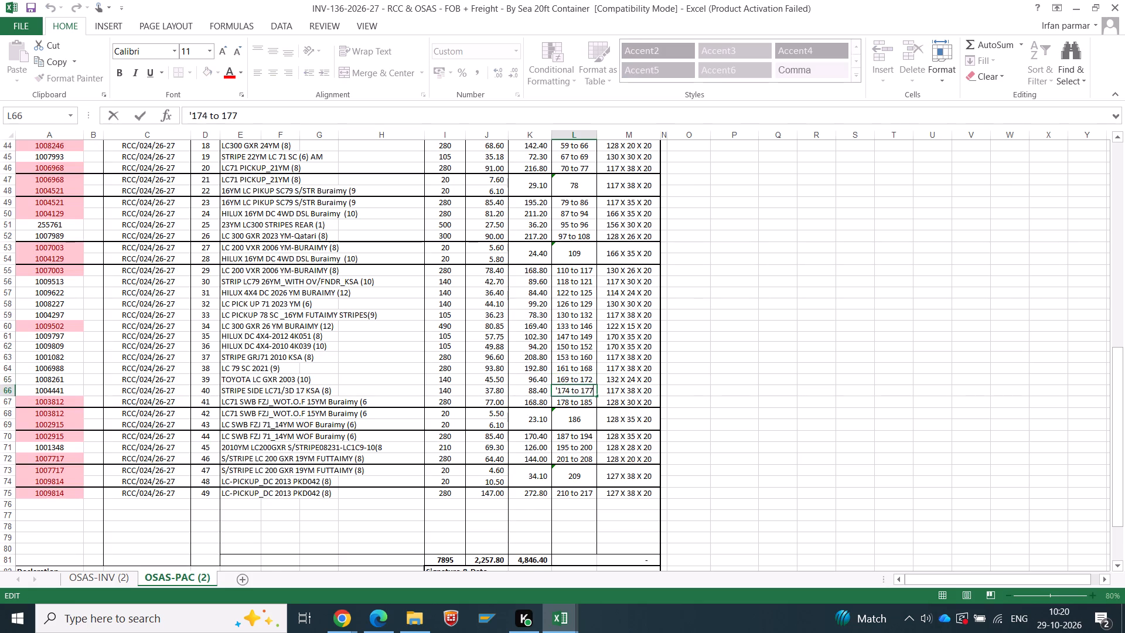
{"action": "key", "text": "Left"}
{"action": "key", "text": "Left"}
{"action": "key", "text": "Left"}
{"action": "key", "text": "Left"}
{"action": "key", "text": "Left"}
{"action": "key", "text": "Left"}
{"action": "key", "text": "Left"}
{"action": "key", "text": "shift+Left"}
{"action": "key", "text": "3"}
{"action": "key", "text": "Right"}
{"action": "key", "text": "Right"}
{"action": "key", "text": "Right"}
{"action": "key", "text": "Right"}
{"action": "key", "text": "Right"}
{"action": "key", "text": "Right"}
{"action": "key", "text": "shift+Right"}
{"action": "key", "text": "6"}
{"action": "key", "text": "Return"}
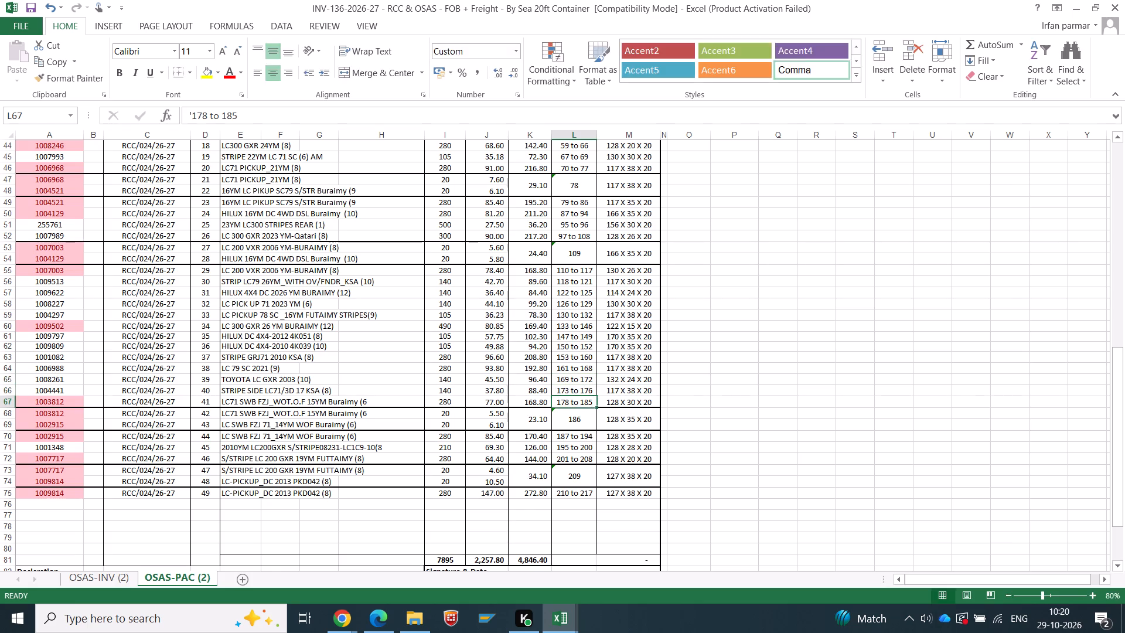
Renumber the carton range of part 1003812 in row 67 to 177 to 184.
{"action": "key", "text": "F2"}
{"action": "key", "text": "Left"}
{"action": "key", "text": "Left"}
{"action": "key", "text": "Left"}
{"action": "key", "text": "Left"}
{"action": "key", "text": "Left"}
{"action": "key", "text": "Left"}
{"action": "key", "text": "Left"}
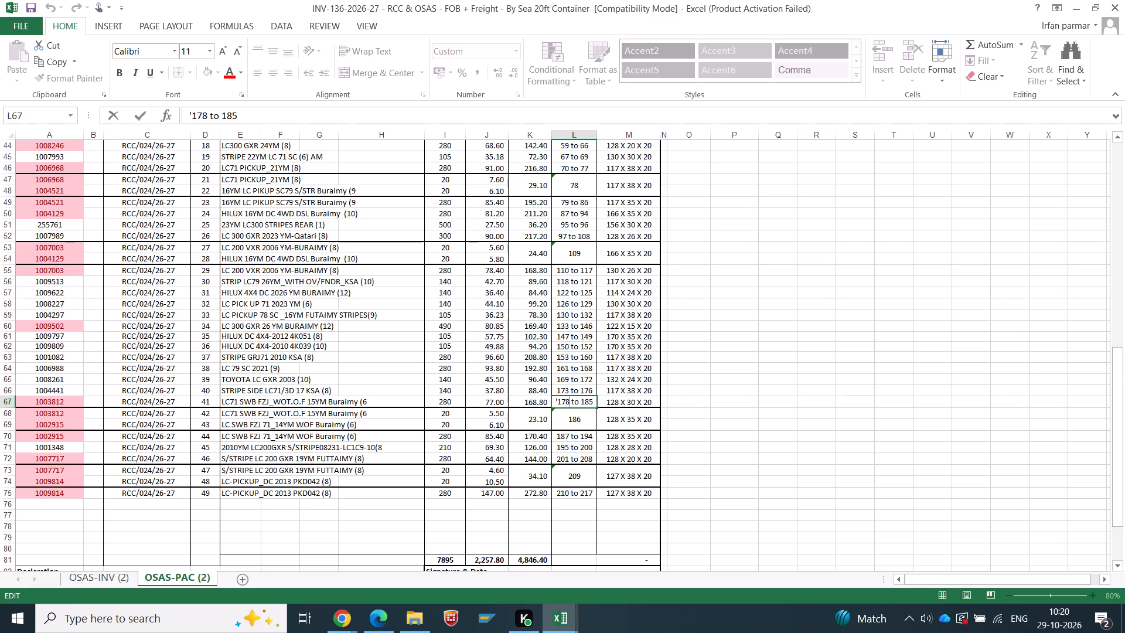
{"action": "key", "text": "shift+Left"}
{"action": "key", "text": "7"}
{"action": "key", "text": "Right"}
{"action": "key", "text": "Right"}
{"action": "key", "text": "Right"}
{"action": "key", "text": "Right"}
{"action": "key", "text": "Right"}
{"action": "key", "text": "shift+Right"}
{"action": "key", "text": "Right"}
{"action": "key", "text": "shift+Left"}
{"action": "key", "text": "4"}
{"action": "key", "text": "Return"}
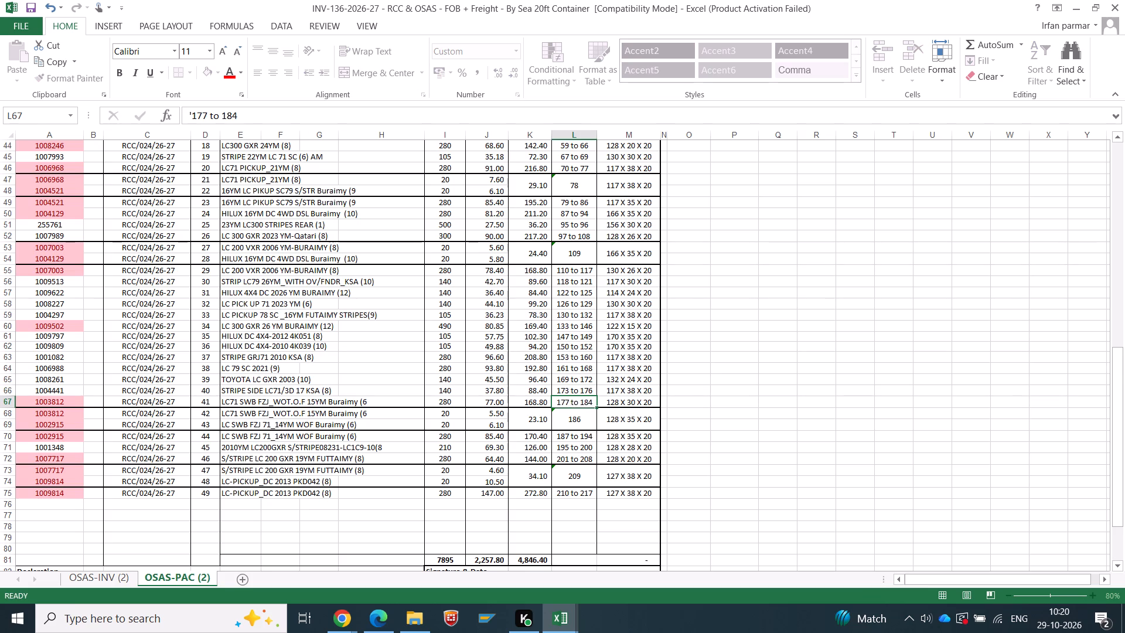
Set the shared carton number of parts 1003812 and 1002915 in rows 68 and 69 to 185.
{"action": "key", "text": "F2"}
{"action": "key", "text": "shift+Down"}
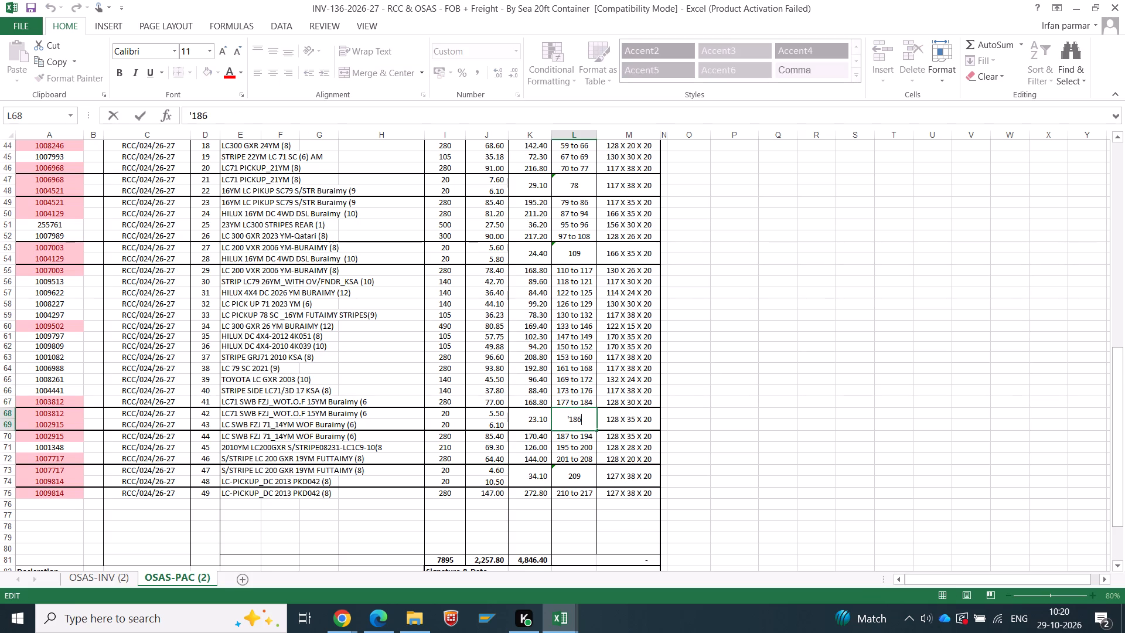
{"action": "key", "text": "shift+Left"}
{"action": "key", "text": "5"}
{"action": "key", "text": "Return"}
Renumber the carton range of part 1002915 in row 70 to 186 to 193.
{"action": "key", "text": "F2"}
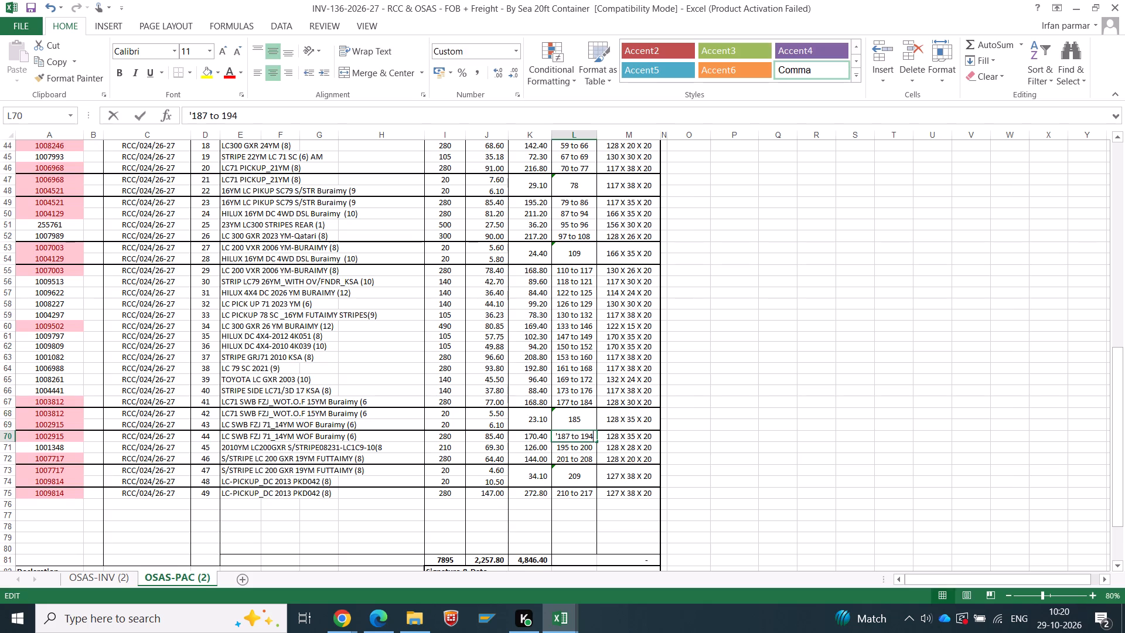
{"action": "key", "text": "Left"}
{"action": "key", "text": "Left"}
{"action": "key", "text": "Left"}
{"action": "key", "text": "Left"}
{"action": "key", "text": "Left"}
{"action": "key", "text": "Left"}
{"action": "key", "text": "Left"}
{"action": "key", "text": "shift+Left"}
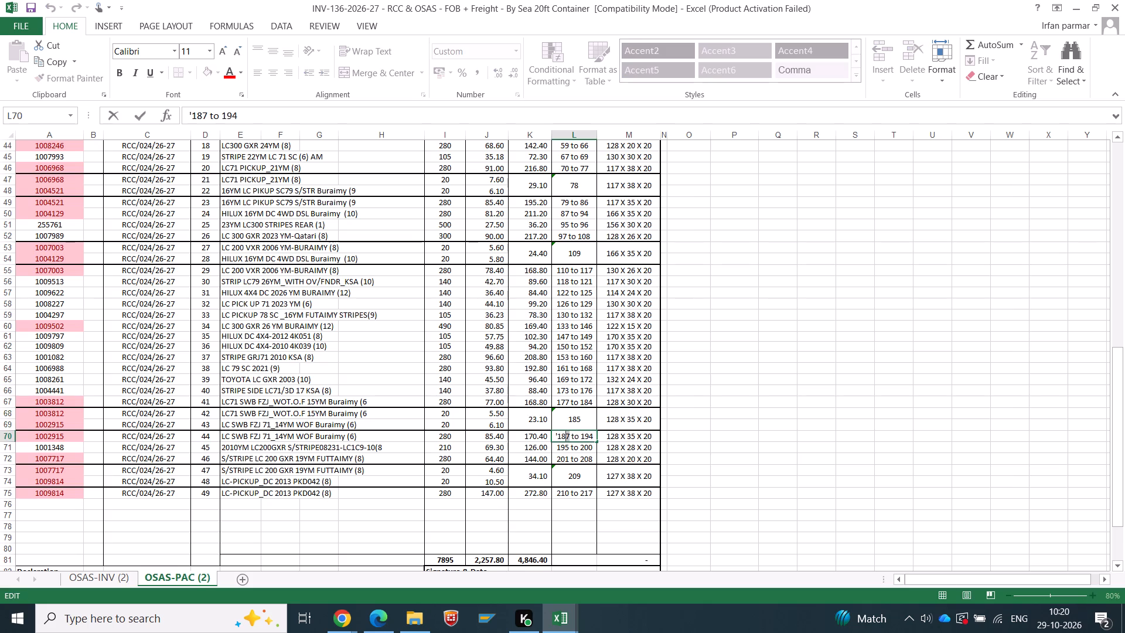
{"action": "key", "text": "6"}
{"action": "key", "text": "Right"}
{"action": "key", "text": "Right"}
{"action": "key", "text": "Right"}
{"action": "key", "text": "Right"}
{"action": "key", "text": "Right"}
{"action": "key", "text": "Right"}
{"action": "key", "text": "shift+Right"}
{"action": "key", "text": "3"}
{"action": "key", "text": "Return"}
Renumber the carton range of part 1001348 in row 71 to 194 to 199.
{"action": "key", "text": "F2"}
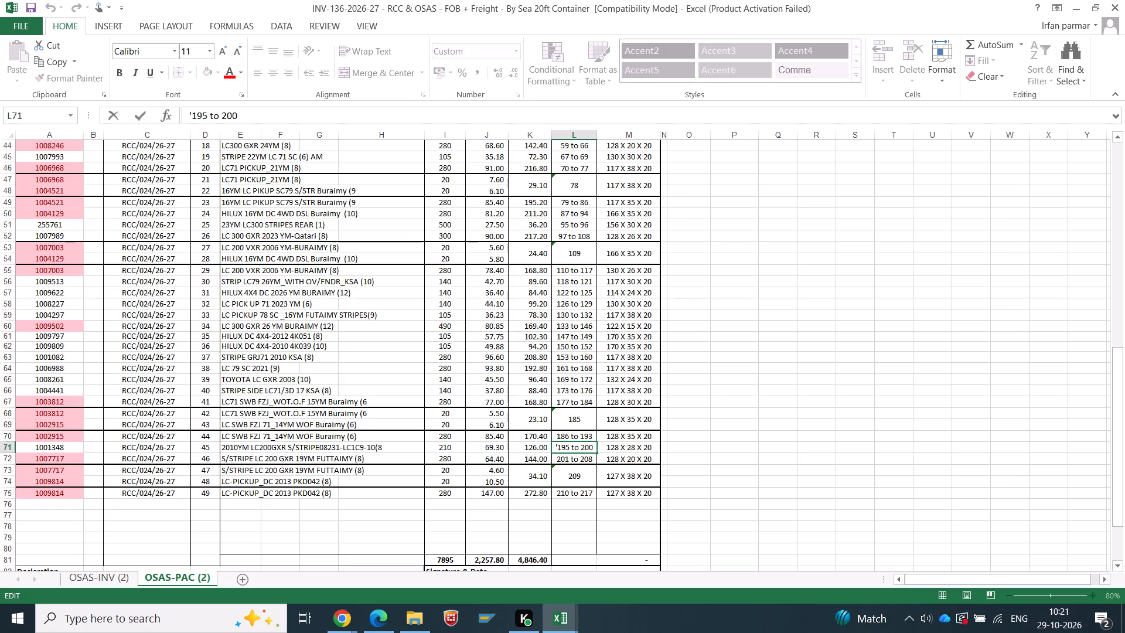
{"action": "key", "text": "Left"}
{"action": "key", "text": "Left"}
{"action": "key", "text": "Left"}
{"action": "key", "text": "Left"}
{"action": "key", "text": "Left"}
{"action": "key", "text": "Left"}
{"action": "key", "text": "Left"}
{"action": "key", "text": "shift+Left"}
{"action": "key", "text": "4"}
{"action": "key", "text": "Right"}
{"action": "key", "text": "Right"}
{"action": "key", "text": "Right"}
{"action": "key", "text": "Right"}
{"action": "key", "text": "shift+Right"}
{"action": "key", "text": "shift+Right"}
{"action": "key", "text": "shift+Right"}
{"action": "type", "text": "199"}
{"action": "key", "text": "Return"}
Renumber the carton range of part 1007717 in row 72 to 200 to 207.
{"action": "key", "text": "F2"}
{"action": "key", "text": "Left"}
{"action": "key", "text": "Left"}
{"action": "key", "text": "Left"}
{"action": "key", "text": "Left"}
{"action": "key", "text": "Left"}
{"action": "key", "text": "Left"}
{"action": "key", "text": "Left"}
{"action": "key", "text": "Left"}
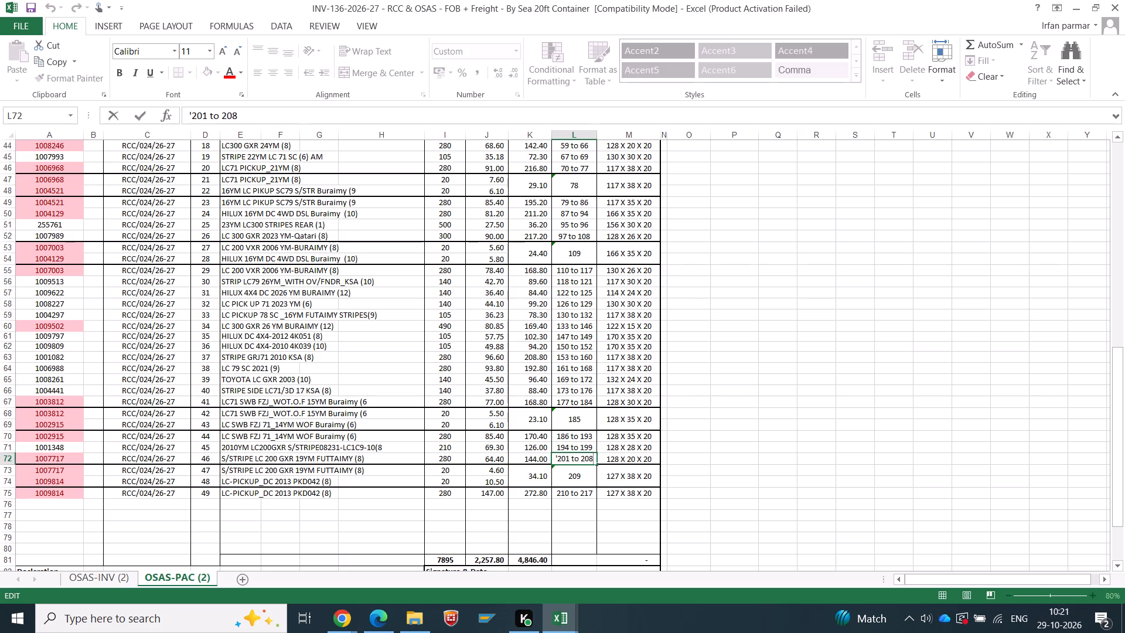
{"action": "key", "text": "Right"}
{"action": "key", "text": "shift+Left"}
{"action": "key", "text": "0"}
{"action": "key", "text": "Right"}
{"action": "key", "text": "Right"}
{"action": "key", "text": "Right"}
{"action": "key", "text": "Right"}
{"action": "key", "text": "Right"}
{"action": "key", "text": "Right"}
{"action": "key", "text": "shift+Right"}
{"action": "key", "text": "7"}
{"action": "key", "text": "Return"}
Set the shared carton number of parts 1007717 and 1009814 in rows 73 and 74 to 208.
{"action": "key", "text": "F2"}
{"action": "key", "text": "shift+Left"}
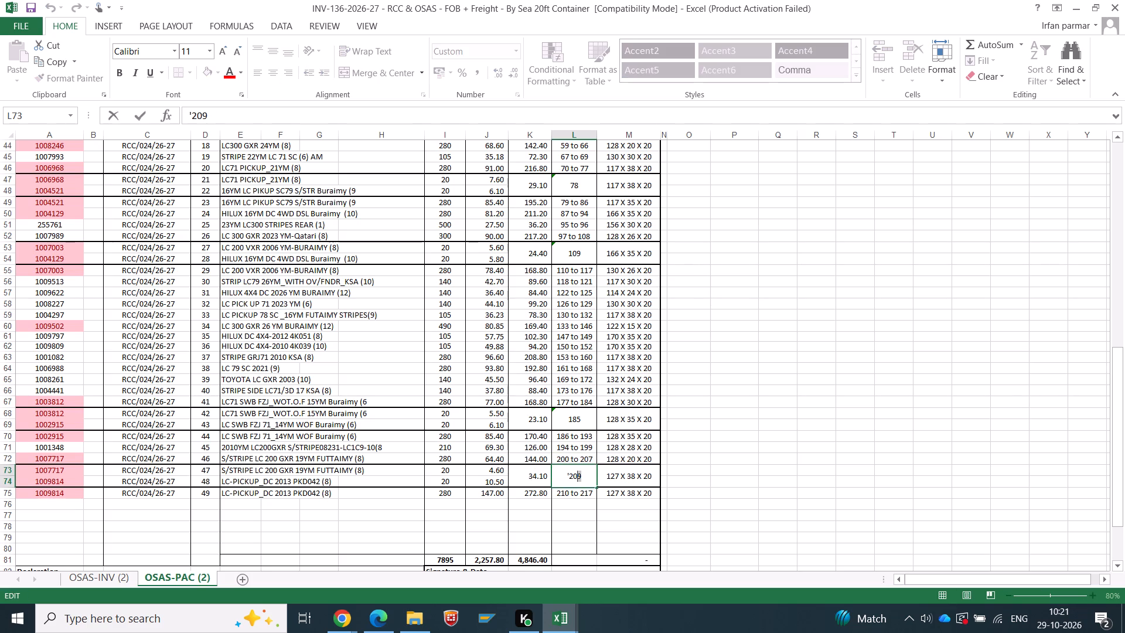
{"action": "key", "text": "8"}
{"action": "key", "text": "Return"}
Renumber the carton range of part 1009814 in row 75 to 209 to 216 and save the workbook.
{"action": "key", "text": "F2"}
{"action": "key", "text": "Left"}
{"action": "key", "text": "Left"}
{"action": "key", "text": "Left"}
{"action": "key", "text": "Left"}
{"action": "key", "text": "Left"}
{"action": "key", "text": "Left"}
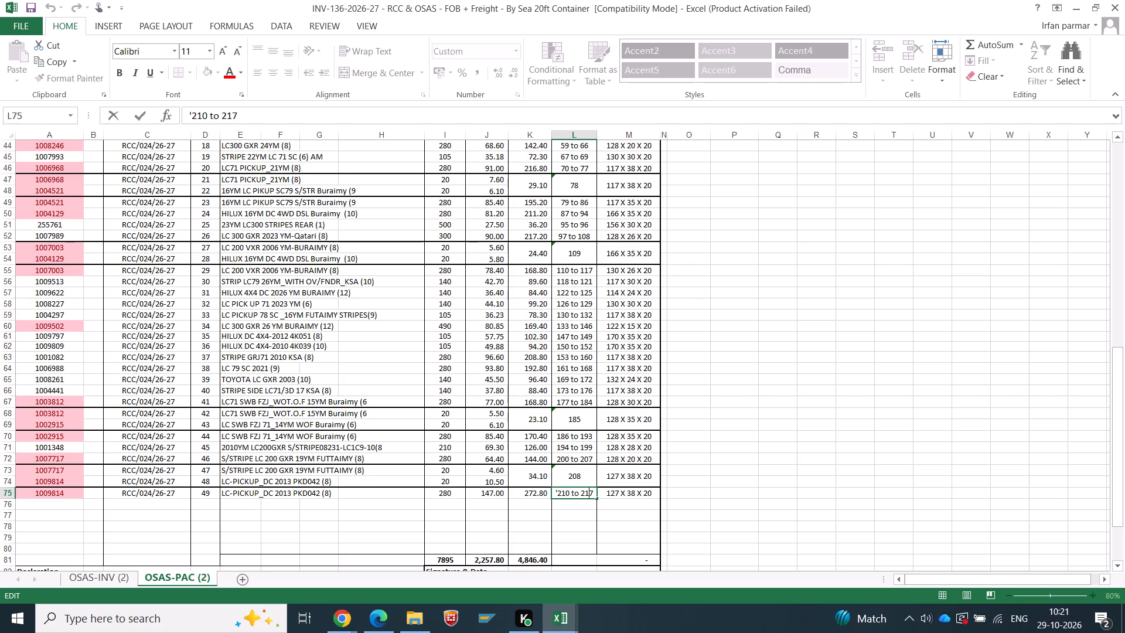
{"action": "key", "text": "Left"}
{"action": "key", "text": "shift+Left"}
{"action": "key", "text": "shift+Left"}
{"action": "type", "text": "09"}
{"action": "key", "text": "Right"}
{"action": "key", "text": "Right"}
{"action": "key", "text": "Right"}
{"action": "key", "text": "Right"}
{"action": "key", "text": "Right"}
{"action": "key", "text": "Right"}
{"action": "key", "text": "shift+Right"}
{"action": "key", "text": "5"}
{"action": "key", "text": "BackSpace"}
{"action": "key", "text": "6"}
{"action": "key", "text": "Return"}
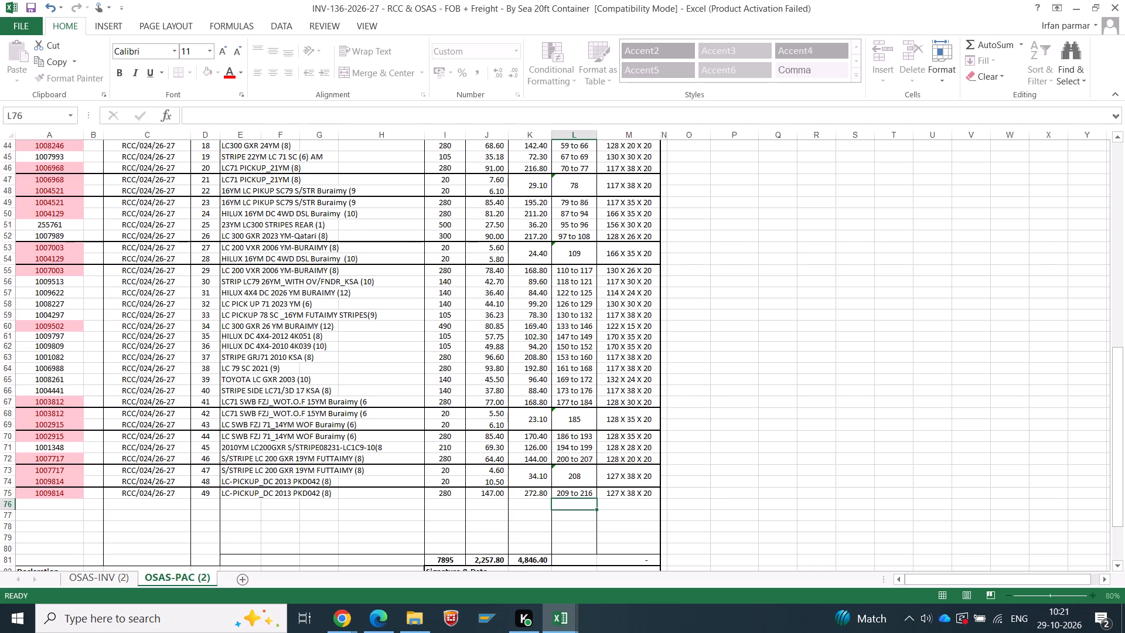
{"action": "key", "text": "ctrl+s"}
Compare the packing sheet's carton numbers and totals with Sheet2 of the OSAS - 29.10.2026 workbook.
{"action": "key", "text": "alt+Tab"}
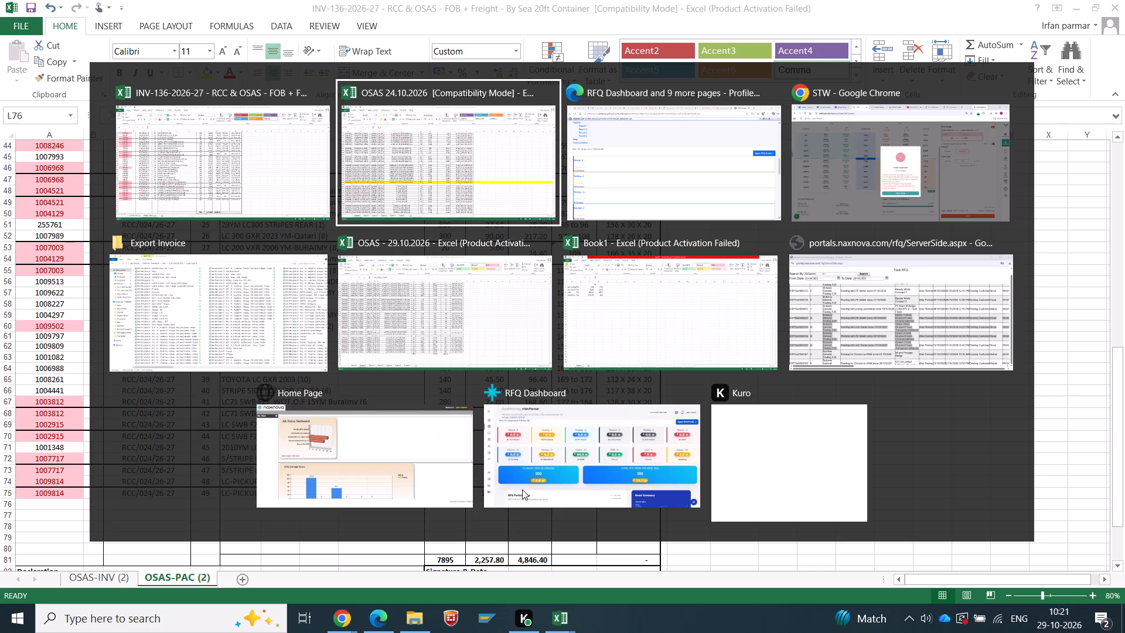
{"action": "key", "text": "alt+Tab"}
{"action": "key", "text": "alt+Tab"}
{"action": "key", "text": "alt+Tab"}
{"action": "key", "text": "alt+Tab"}
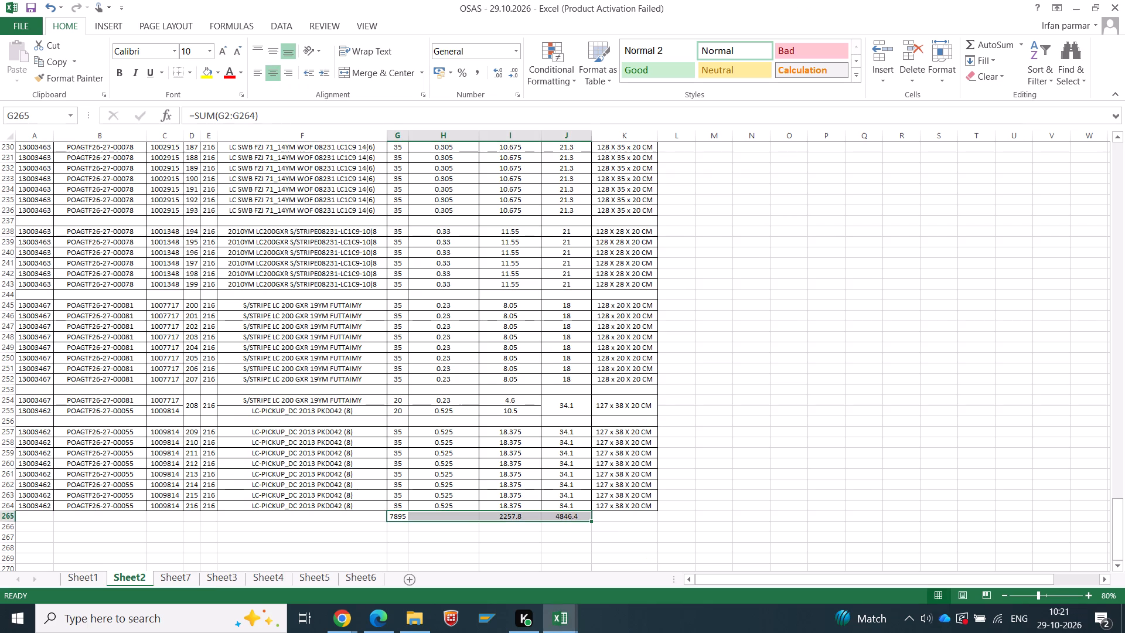
{"action": "key", "text": "alt+Tab"}
{"action": "key", "text": "alt+Tab"}
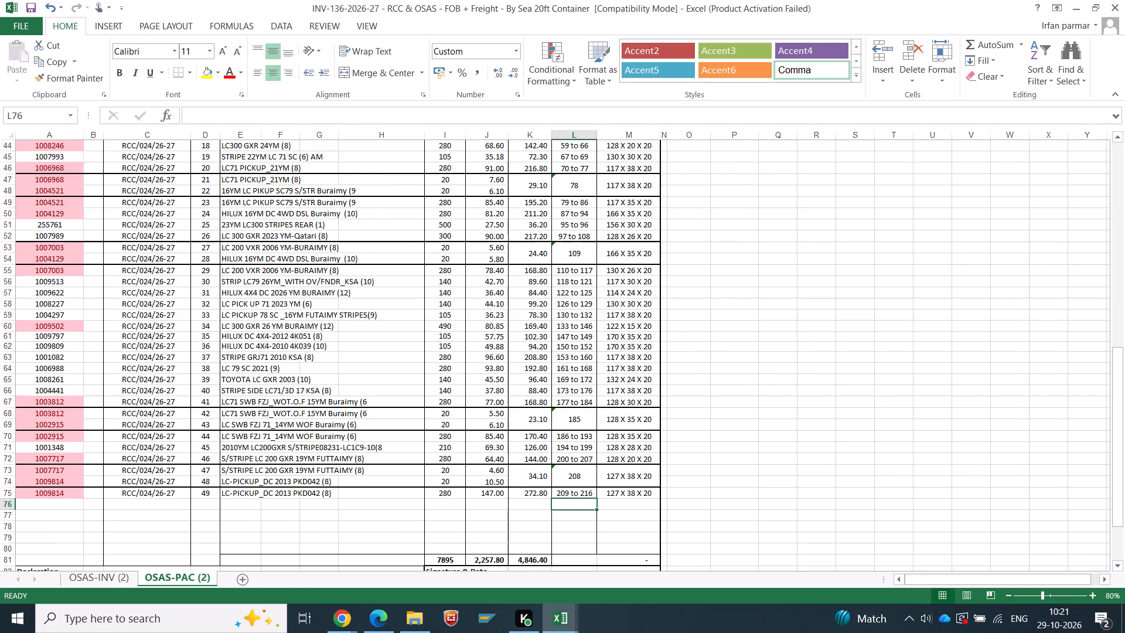
{"action": "key", "text": "alt+Tab"}
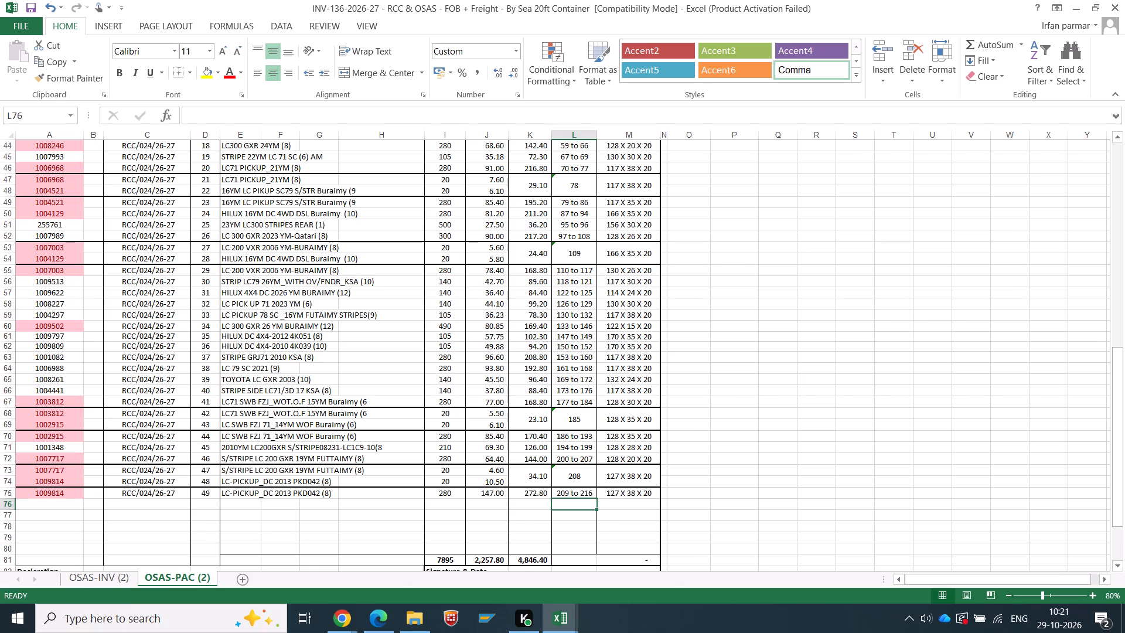
Look up part 1001082 from the packing sheet in the OSAS-INV (2) sheet, set its quantity to 280 and save.
{"action": "left_click_drag", "start_coordinate": [444, 375], "coordinate": [51, 356]}
{"action": "left_click", "coordinate": [50, 356]}
{"action": "key", "text": "ctrl+c"}
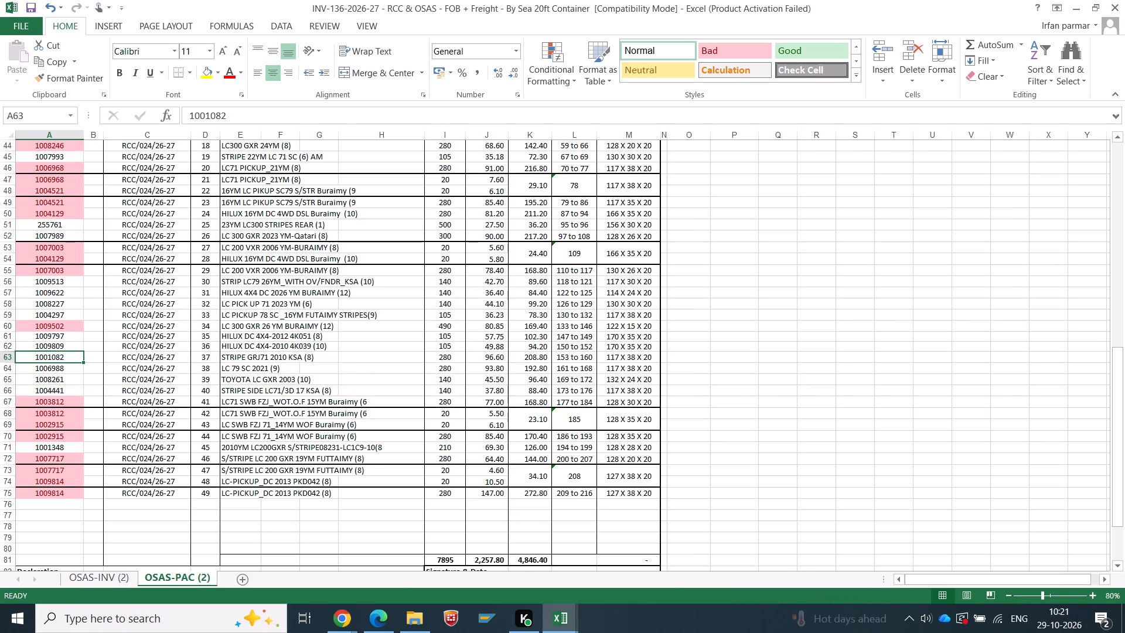
{"action": "left_click", "coordinate": [90, 579]}
{"action": "left_click", "coordinate": [250, 425]}
{"action": "key", "text": "ctrl+f"}
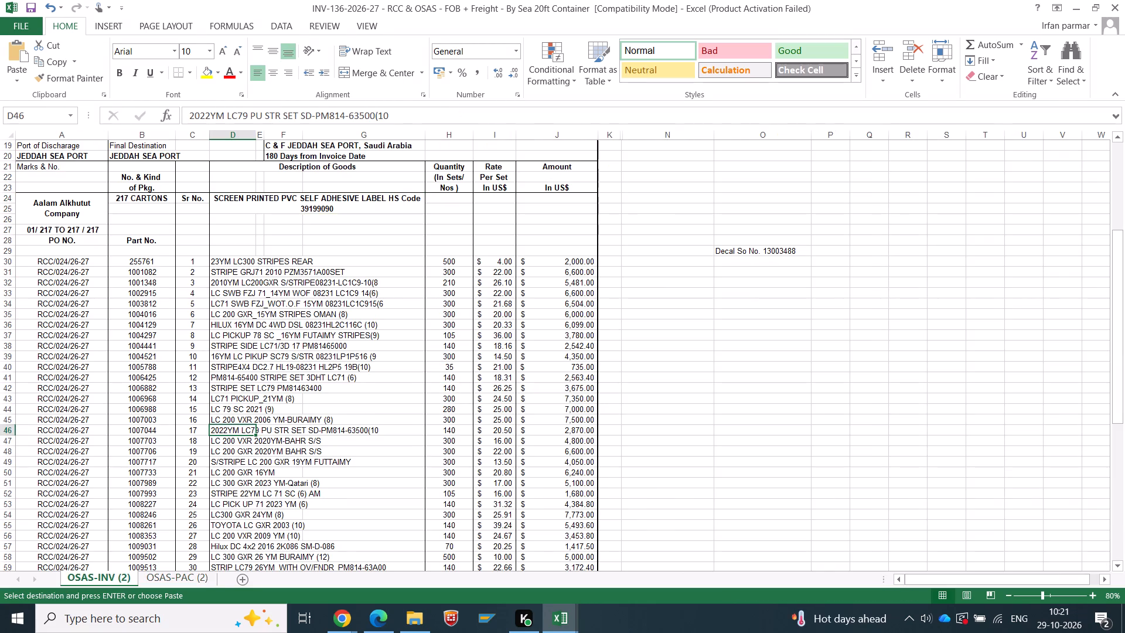
{"action": "key", "text": "ctrl+v"}
{"action": "left_click", "coordinate": [369, 427]}
{"action": "key", "text": "Escape"}
{"action": "key", "text": "Tab"}
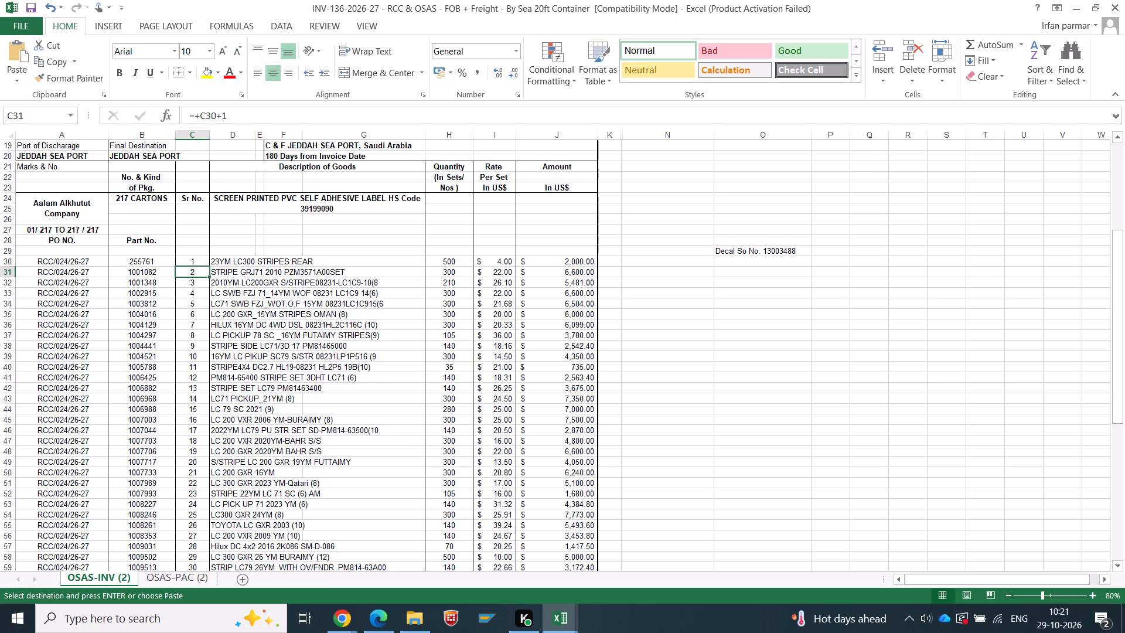
{"action": "key", "text": "Tab"}
{"action": "key", "text": "Tab"}
{"action": "key", "text": "Tab"}
{"action": "key", "text": "Tab"}
{"action": "key", "text": "Tab"}
{"action": "type", "text": "280"}
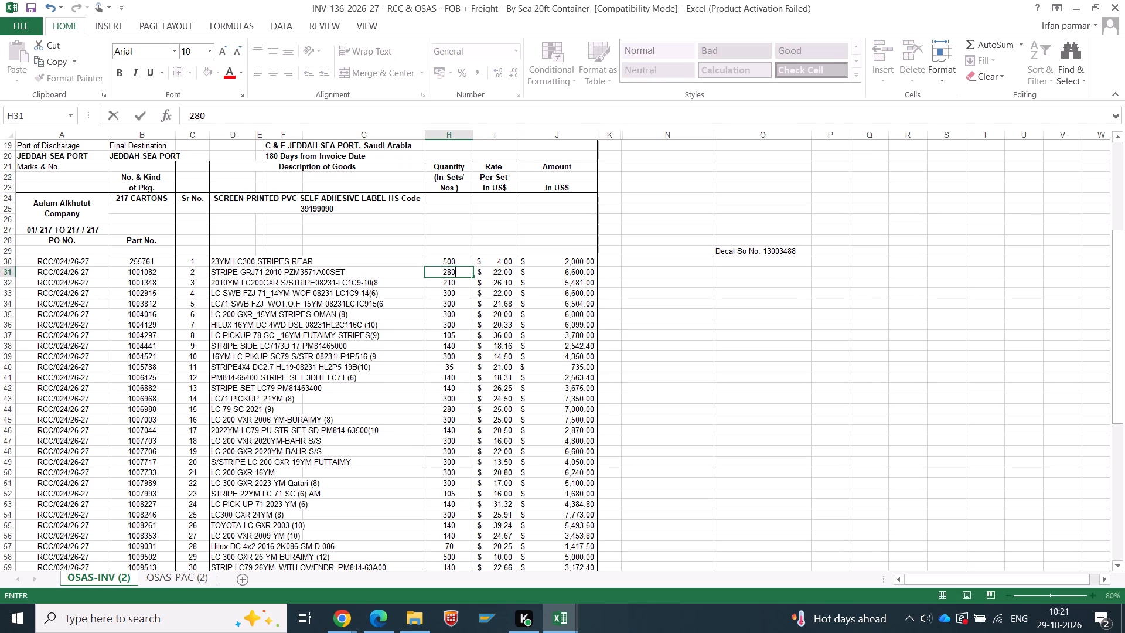
{"action": "key", "text": "Tab"}
{"action": "key", "text": "ctrl+s"}
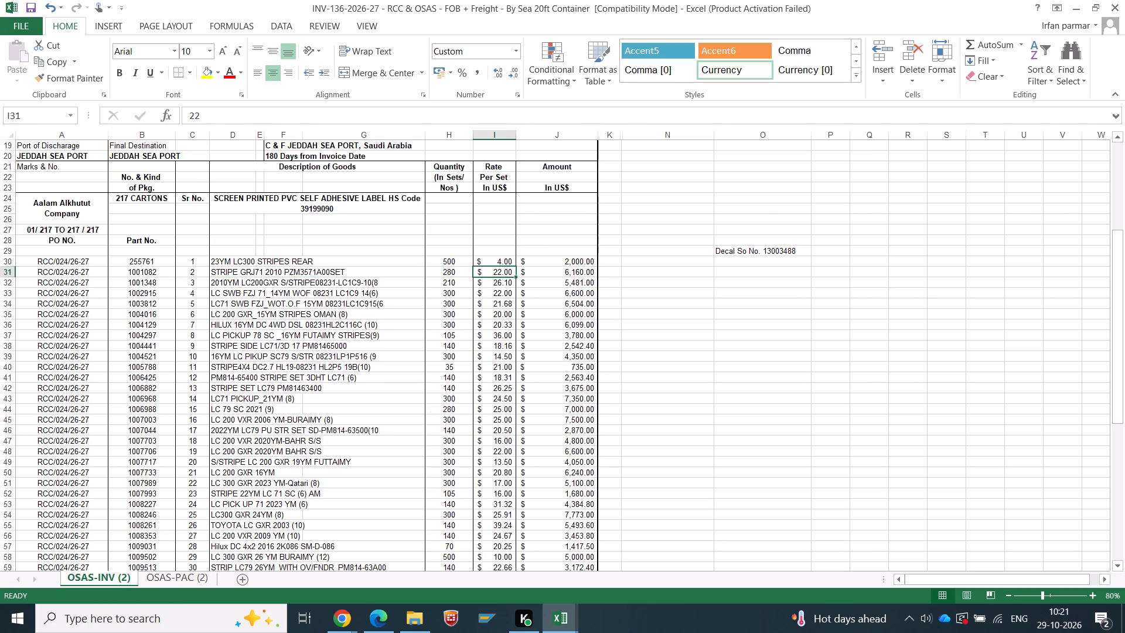
Correct the thousands in the invoice's amount in words to read Sixty Eight Thousand.
{"action": "left_click", "coordinate": [552, 372]}
{"action": "scroll", "coordinate": [553, 372], "scroll_direction": "down", "scroll_amount": 9}
{"action": "double_click", "coordinate": [249, 420]}
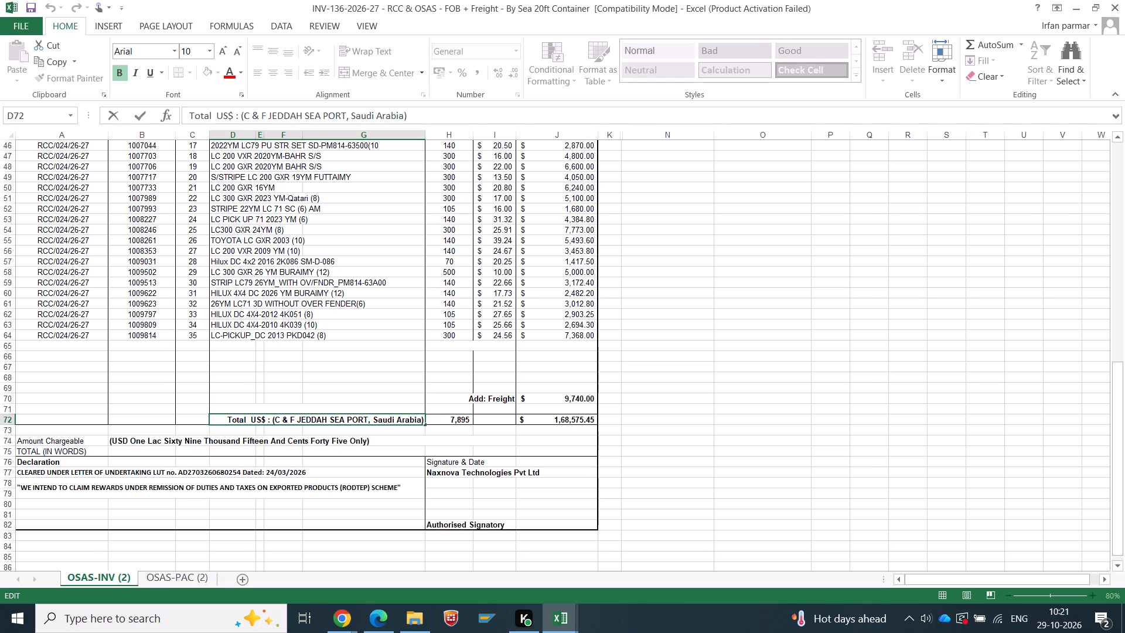
{"action": "double_click", "coordinate": [149, 443]}
{"action": "left_click", "coordinate": [173, 445]}
{"action": "double_click", "coordinate": [165, 441]}
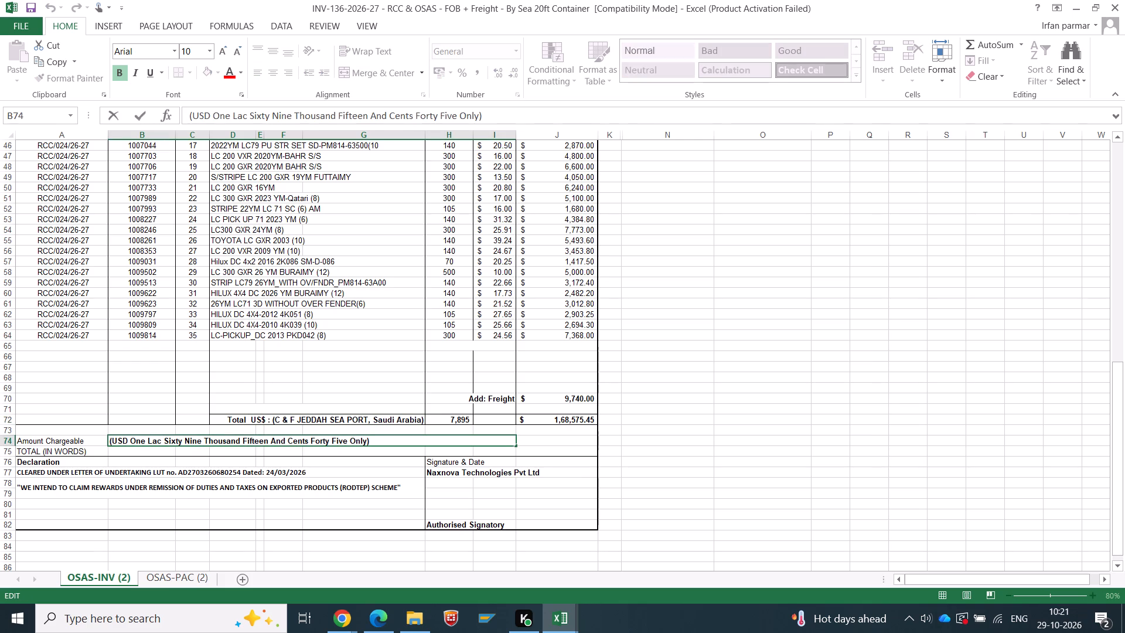
{"action": "key", "text": "Right"}
{"action": "key", "text": "Right"}
{"action": "key", "text": "Right"}
{"action": "key", "text": "Right"}
{"action": "key", "text": "Right"}
{"action": "key", "text": "Right"}
{"action": "key", "text": "Right"}
{"action": "key", "text": "Left"}
{"action": "key", "text": "shift+Right"}
{"action": "key", "text": "shift+Right"}
{"action": "key", "text": "shift+Right"}
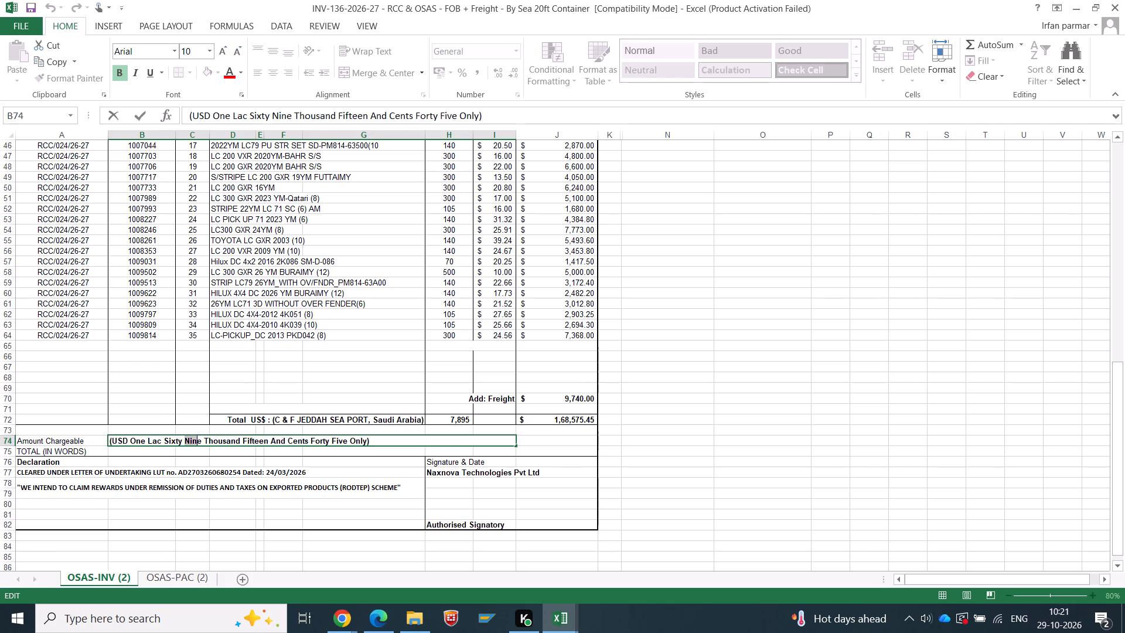
{"action": "key", "text": "shift+Right"}
{"action": "type", "text": "Eight"}
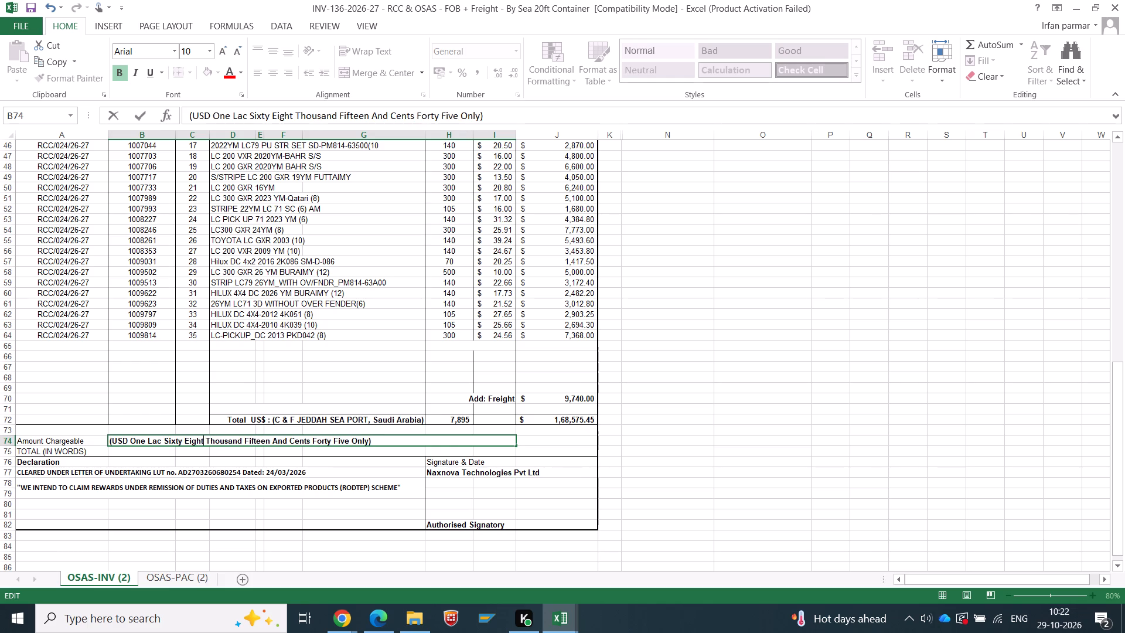
Change the wording after Thousand in the amount in words to Five Hundred.
{"action": "key", "text": "Right"}
{"action": "key", "text": "Right"}
{"action": "key", "text": "Right"}
{"action": "key", "text": "Right"}
{"action": "key", "text": "Right"}
{"action": "key", "text": "Right"}
{"action": "key", "text": "Right"}
{"action": "key", "text": "Right"}
{"action": "key", "text": "Right"}
{"action": "key", "text": "Right"}
{"action": "key", "text": "shift+Right"}
{"action": "key", "text": "shift+Right"}
{"action": "key", "text": "shift+Right"}
{"action": "key", "text": "shift+Right"}
{"action": "key", "text": "shift+Right"}
{"action": "key", "text": "shift+Right"}
{"action": "key", "text": "shift+Right"}
{"action": "type", "text": "Five"}
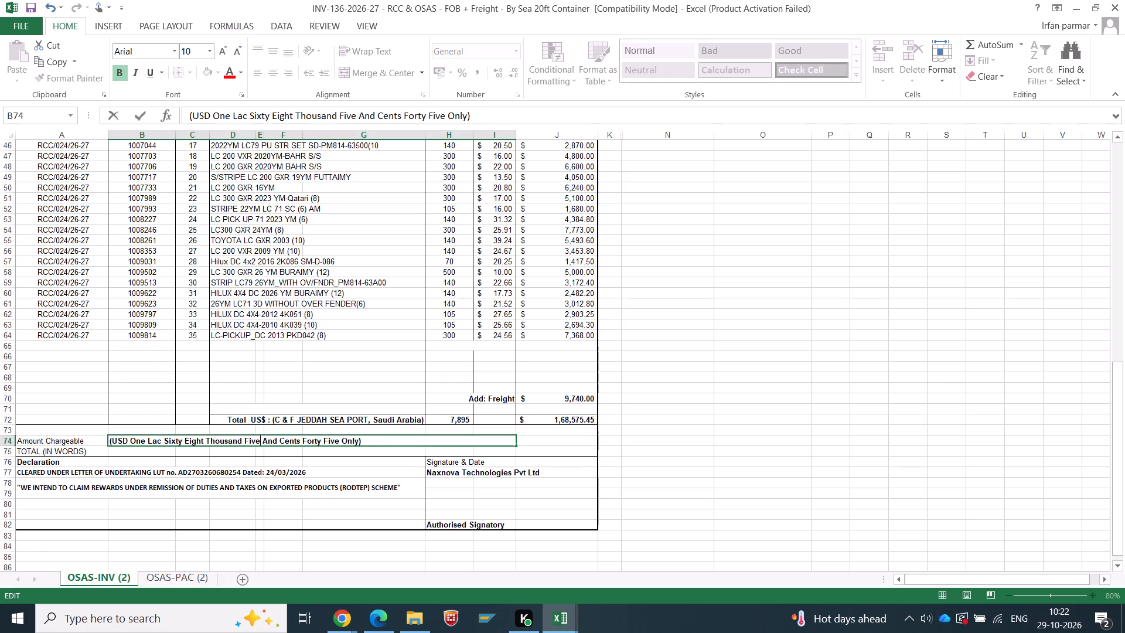
{"action": "key", "text": "Right"}
{"action": "type", "text": "Hundred"}
{"action": "key", "text": "space"}
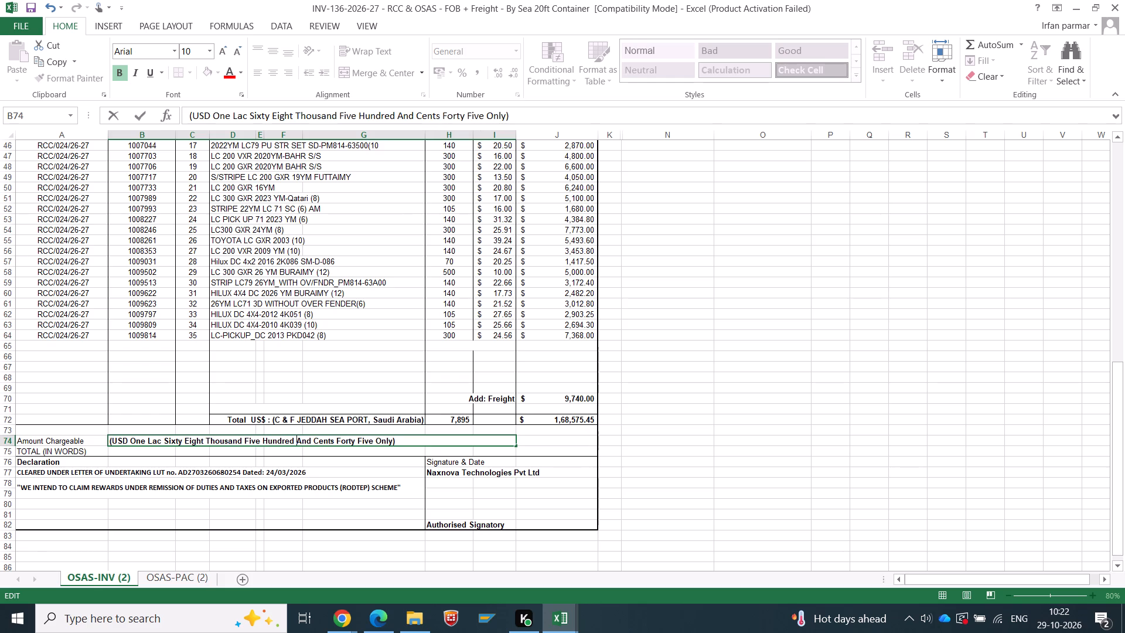
Replace the word And before Cents with Seventy Five in the invoice's amount in words and save the workbook.
{"action": "key", "text": "Right"}
{"action": "key", "text": "Right"}
{"action": "key", "text": "Right"}
{"action": "key", "text": "Right"}
{"action": "key", "text": "Right"}
{"action": "key", "text": "Right"}
{"action": "key", "text": "Left"}
{"action": "key", "text": "Left"}
{"action": "key", "text": "Left"}
{"action": "key", "text": "Right"}
{"action": "key", "text": "shift+Left"}
{"action": "key", "text": "shift+Left"}
{"action": "key", "text": "shift+Left"}
{"action": "key", "text": "shift+Left"}
{"action": "type", "text": "Seventy Five"}
{"action": "key", "text": "space"}
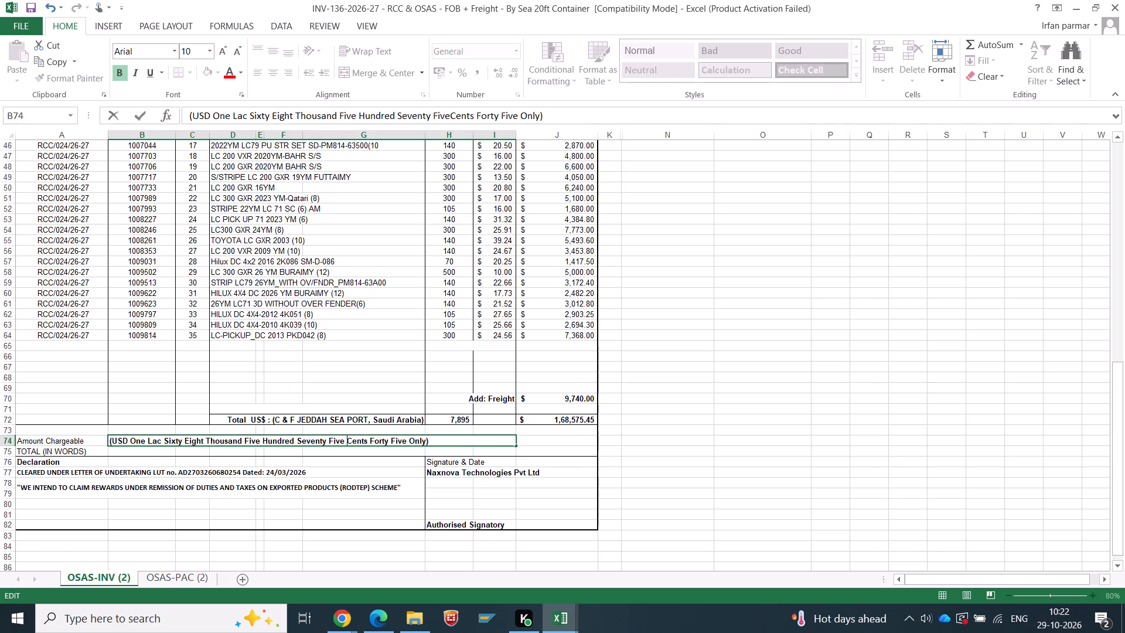
{"action": "key", "text": "Right"}
{"action": "key", "text": "Right"}
{"action": "key", "text": "Right"}
{"action": "key", "text": "Right"}
{"action": "key", "text": "Right"}
{"action": "key", "text": "Right"}
{"action": "key", "text": "Right"}
{"action": "key", "text": "Right"}
{"action": "key", "text": "Right"}
{"action": "key", "text": "Right"}
{"action": "key", "text": "Right"}
{"action": "key", "text": "Right"}
{"action": "key", "text": "Right"}
{"action": "key", "text": "Right"}
{"action": "key", "text": "Right"}
{"action": "key", "text": "Right"}
{"action": "key", "text": "Right"}
{"action": "key", "text": "Right"}
{"action": "key", "text": "Right"}
{"action": "key", "text": "Right"}
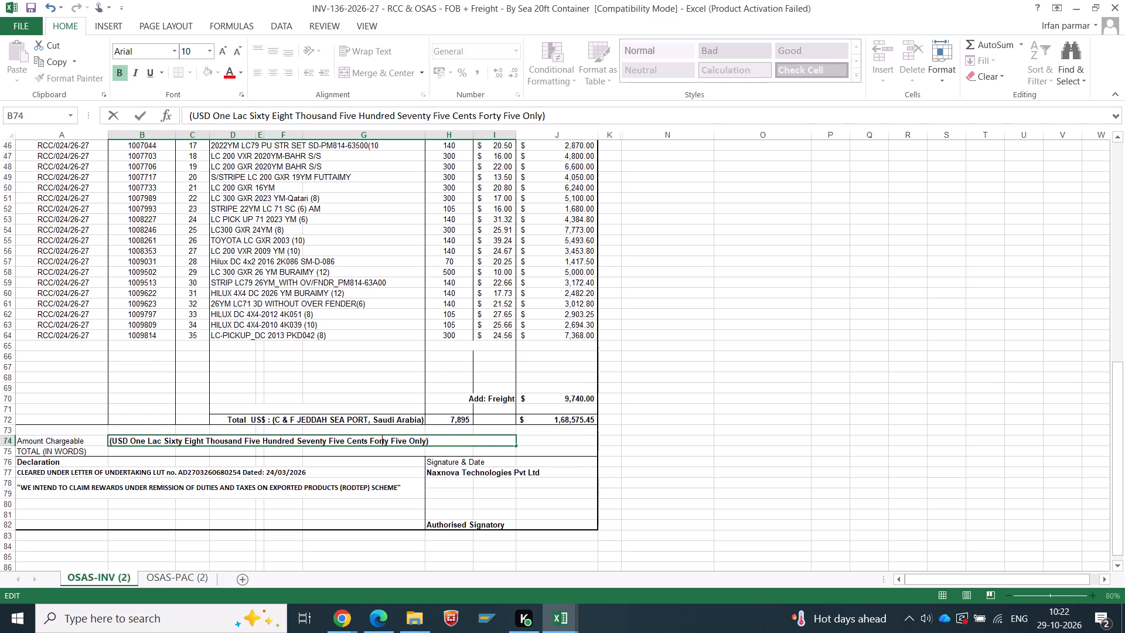
{"action": "key", "text": "Return"}
{"action": "key", "text": "ctrl+s"}
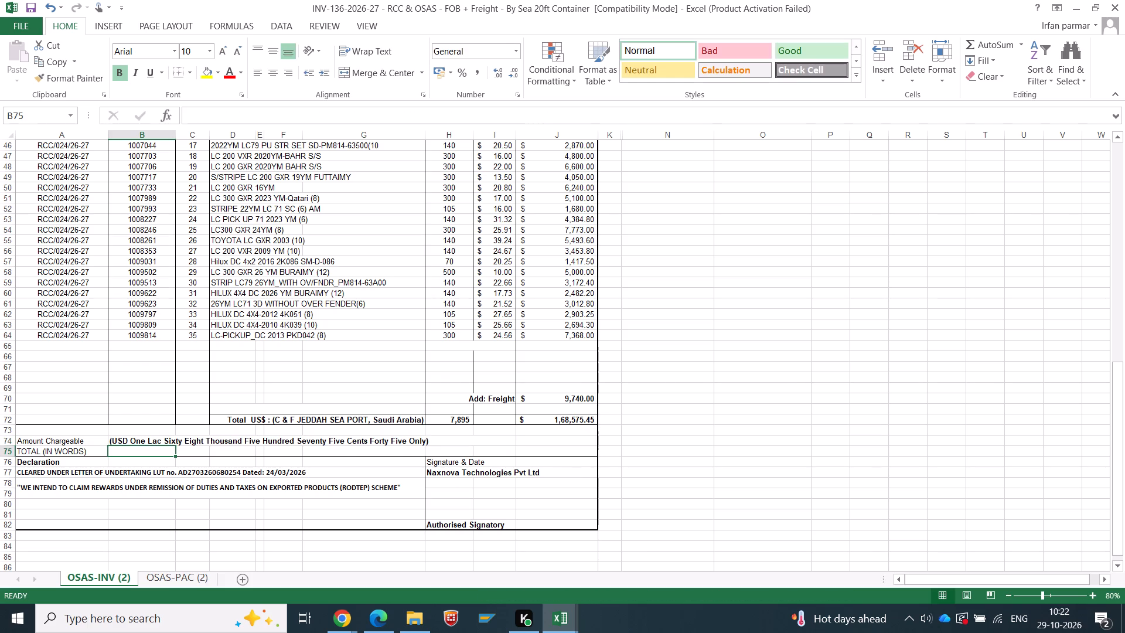
Review the invoice lines and the packing sheet, and look through the sheets of the OSAS - 29.10.2026 workbook.
{"action": "scroll", "coordinate": [505, 384], "scroll_direction": "up", "scroll_amount": 2}
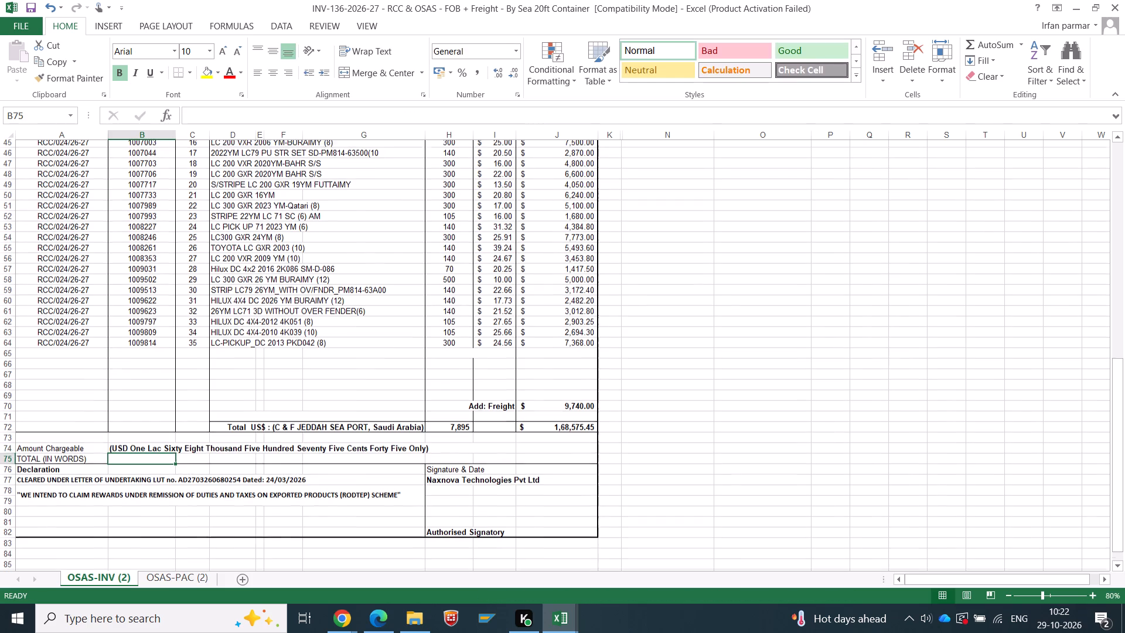
{"action": "scroll", "coordinate": [527, 384], "scroll_direction": "up", "scroll_amount": 2}
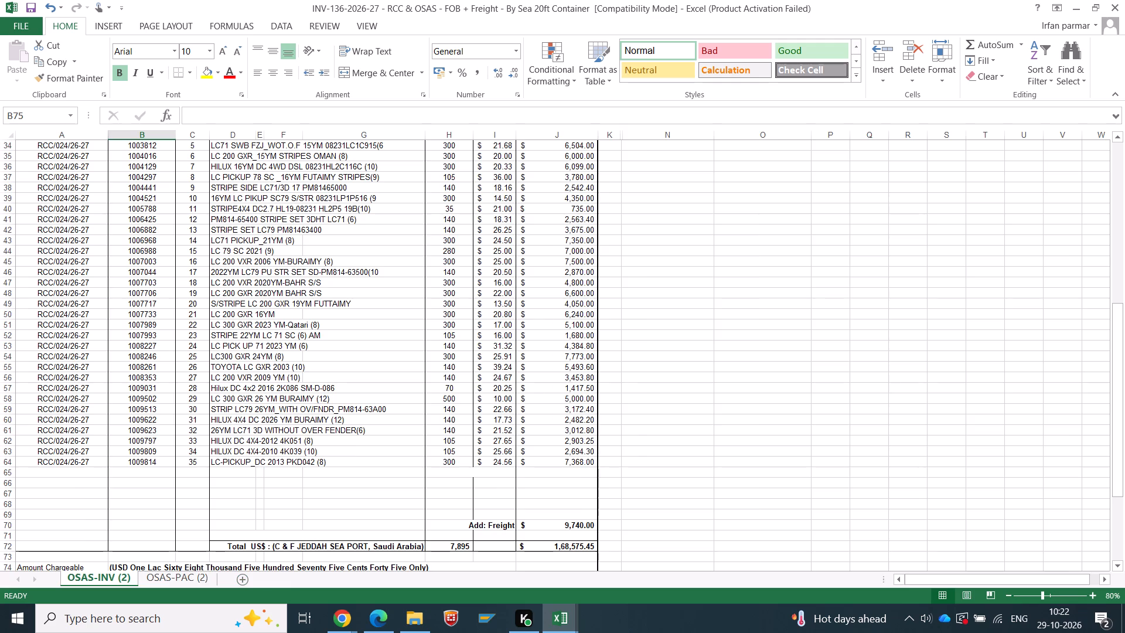
{"action": "left_click", "coordinate": [167, 582]}
{"action": "key", "text": "alt+Tab"}
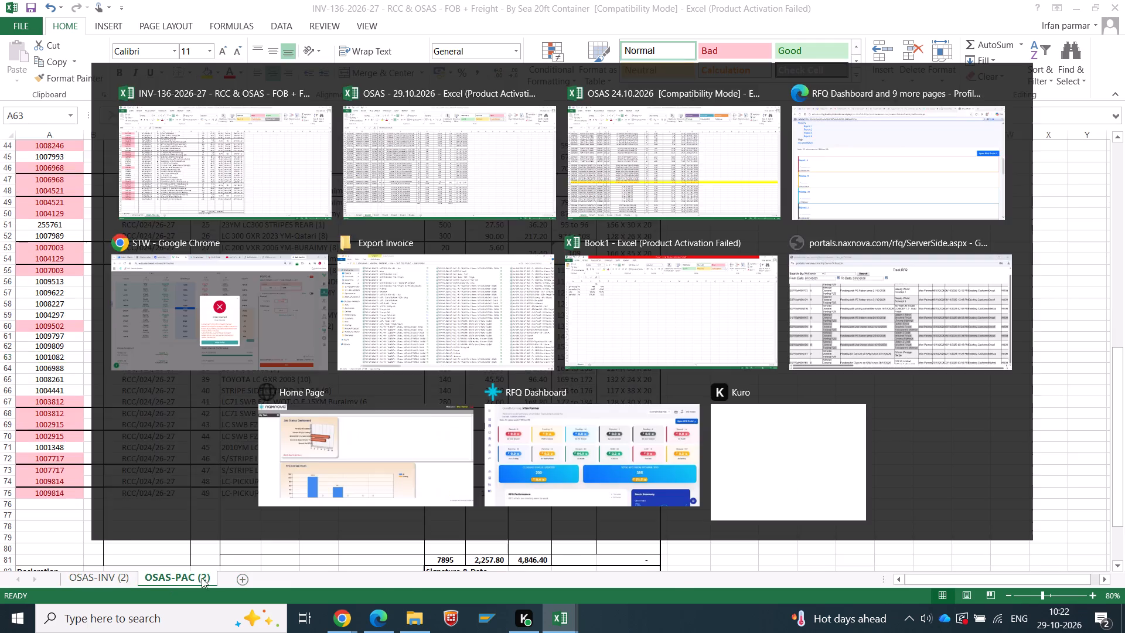
{"action": "left_click", "coordinate": [85, 576]}
{"action": "left_click", "coordinate": [328, 576]}
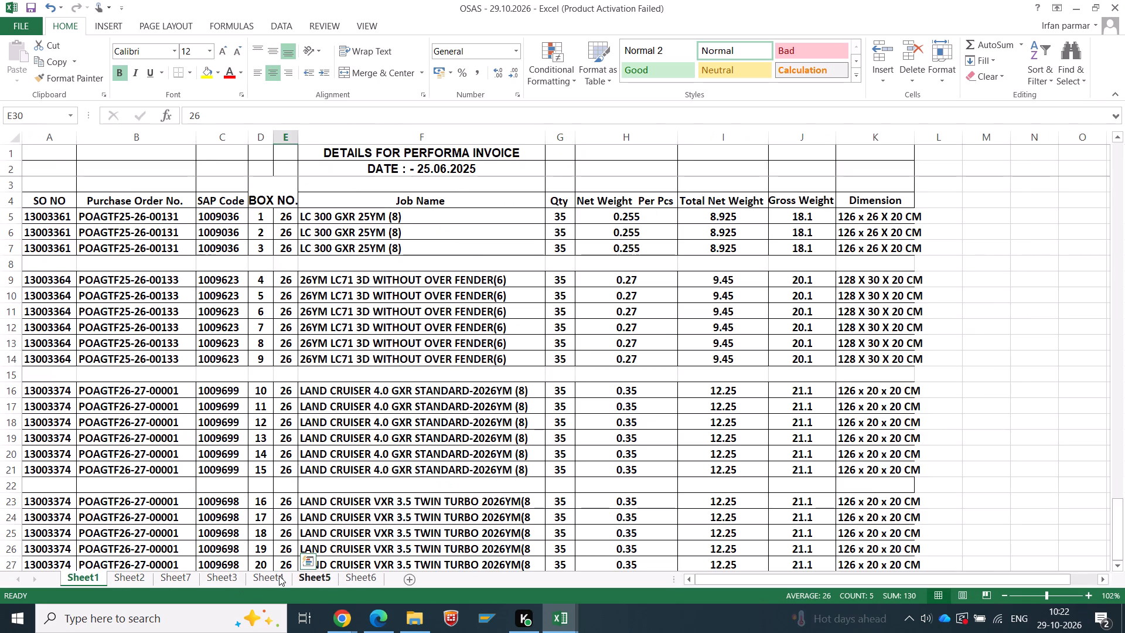
{"action": "left_click", "coordinate": [255, 576]}
{"action": "left_click", "coordinate": [216, 575]}
{"action": "left_click", "coordinate": [158, 583]}
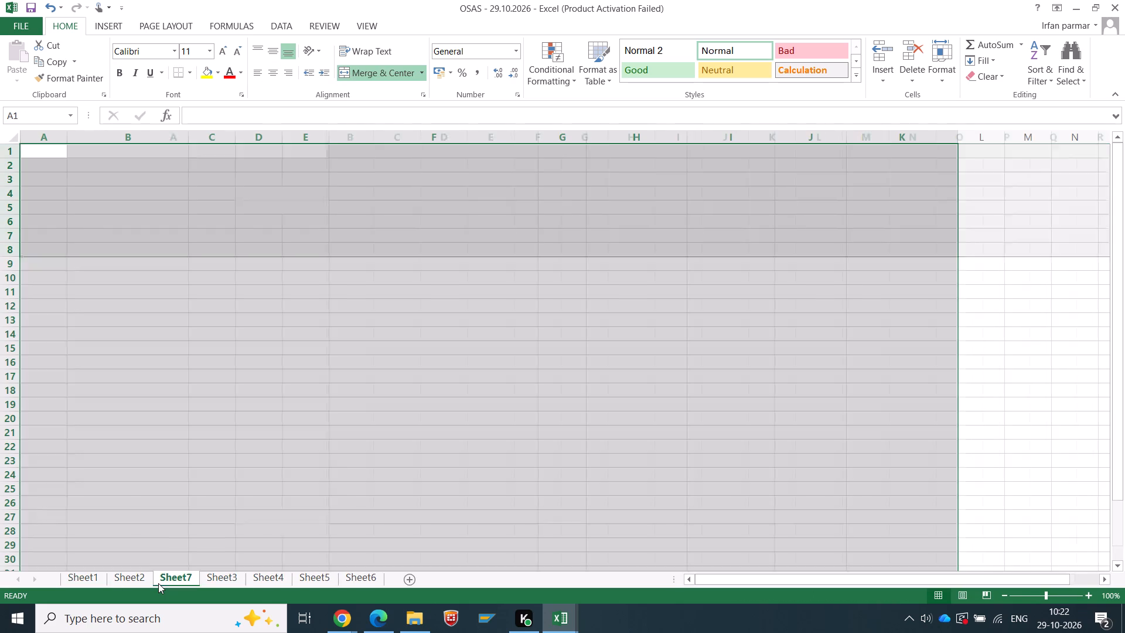
{"action": "left_click", "coordinate": [373, 579]}
{"action": "scroll", "coordinate": [151, 571], "scroll_direction": "up", "scroll_amount": 3}
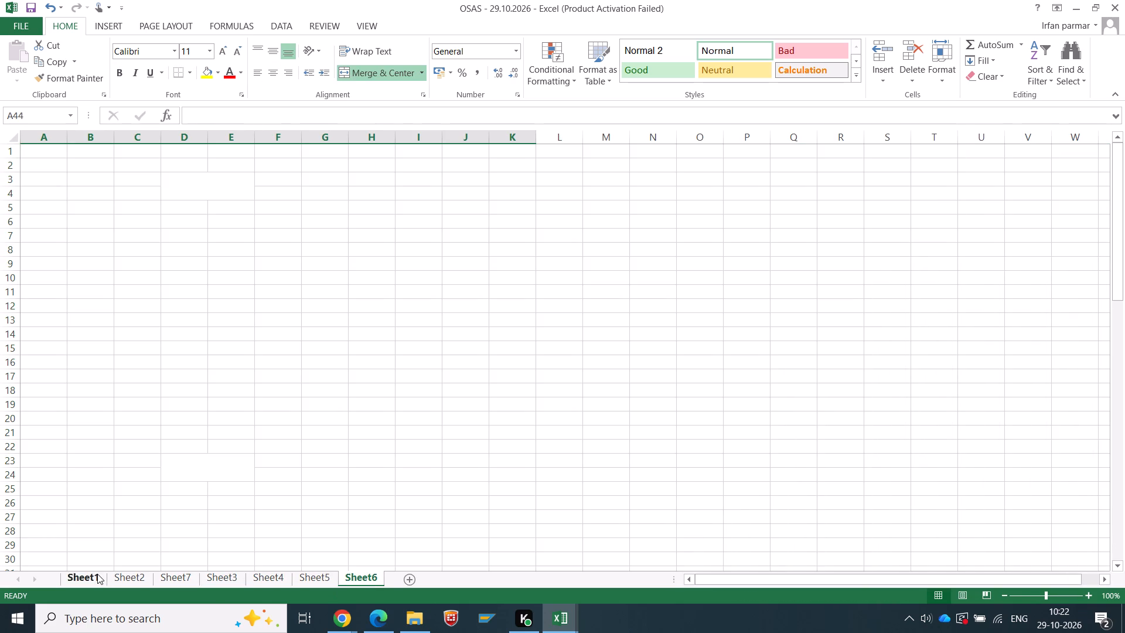
In Sheet4 of the OSAS 24.10.2026 workbook, delete the 20-piece row of part 1001082.
{"action": "left_click", "coordinate": [557, 615]}
{"action": "left_click", "coordinate": [605, 567]}
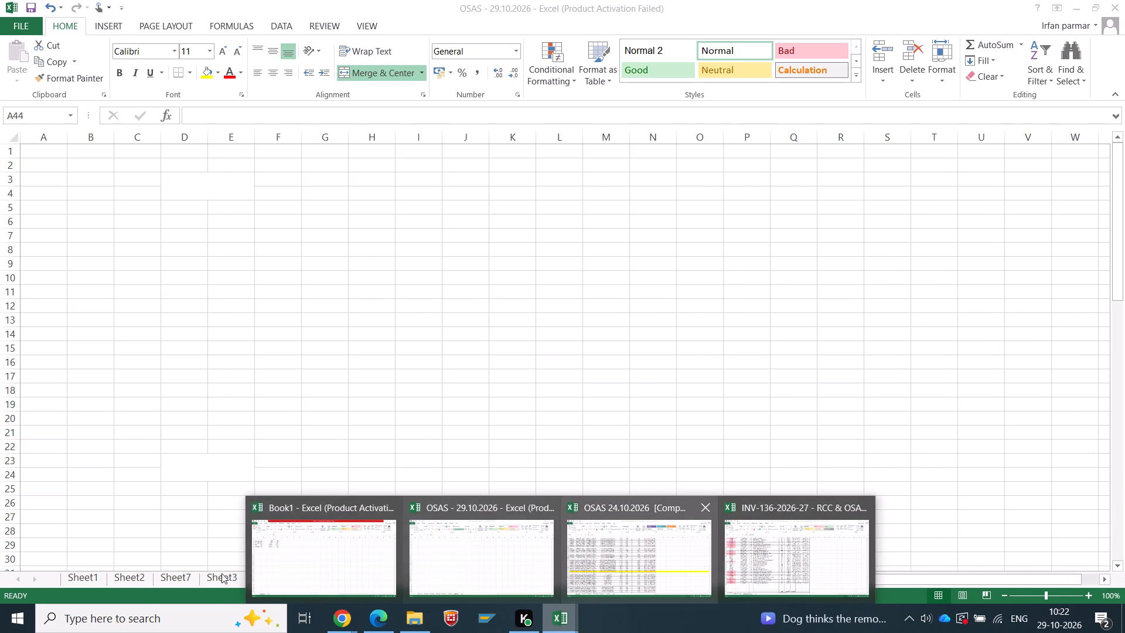
{"action": "left_click", "coordinate": [269, 580]}
{"action": "left_click", "coordinate": [230, 581]}
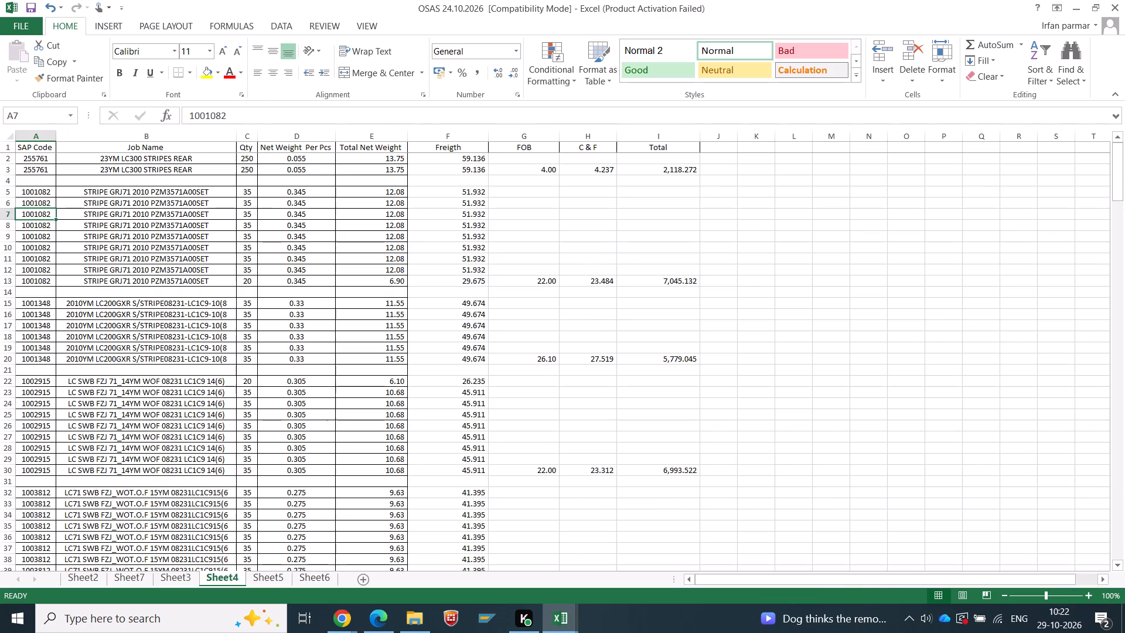
{"action": "scroll", "coordinate": [297, 474], "scroll_direction": "up", "scroll_amount": 14}
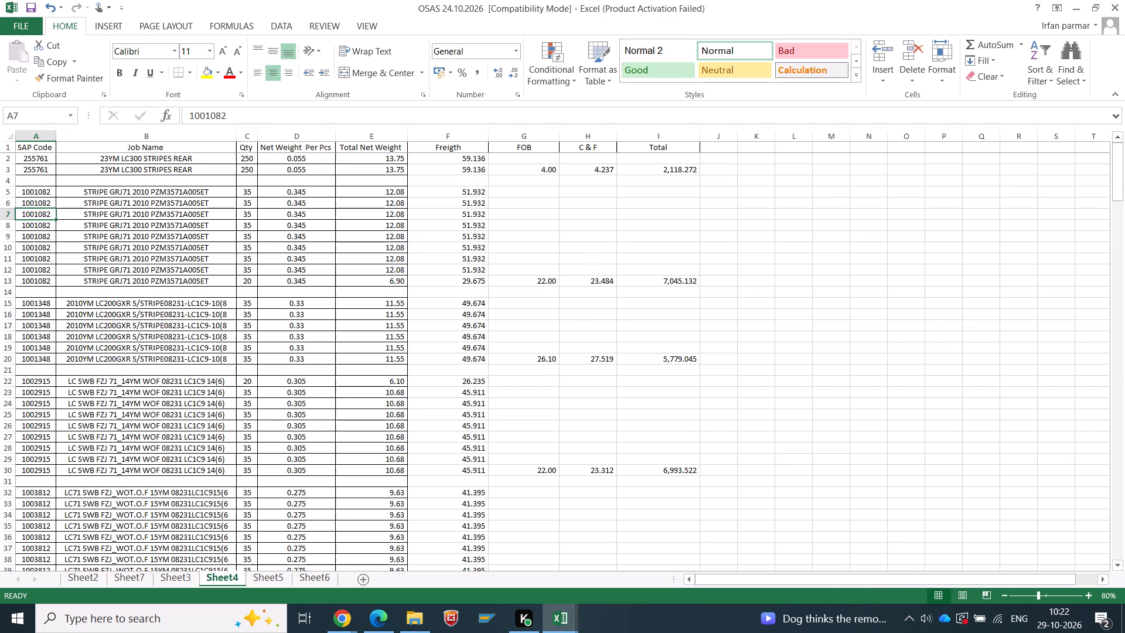
{"action": "left_click", "coordinate": [8, 278]}
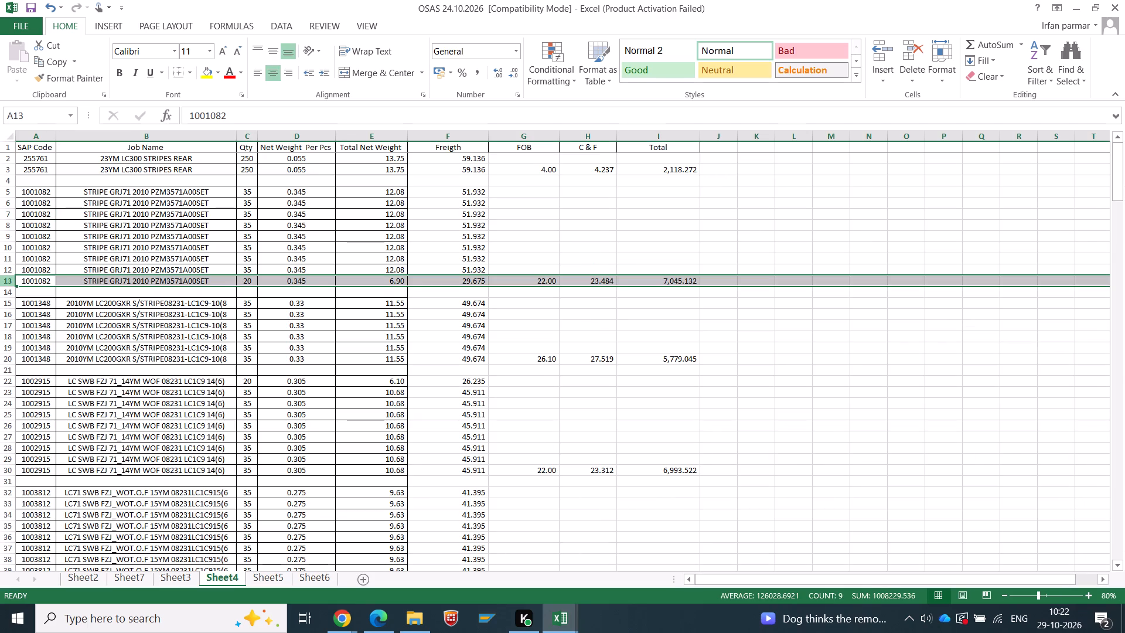
{"action": "right_click", "coordinate": [8, 278]}
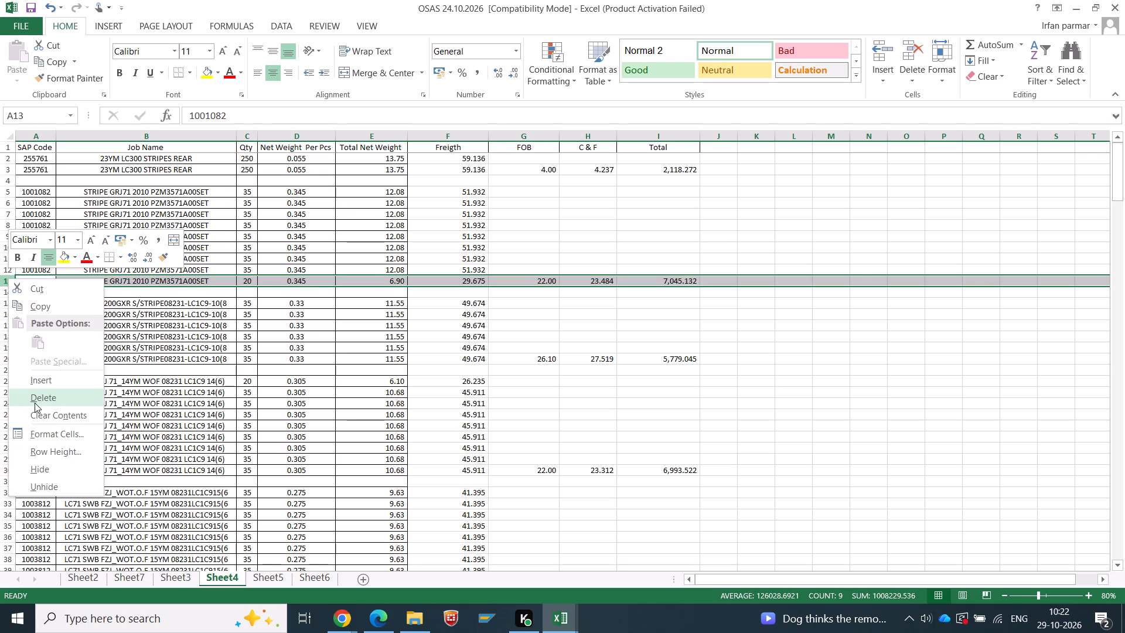
{"action": "left_click", "coordinate": [35, 403]}
{"action": "left_click", "coordinate": [864, 375]}
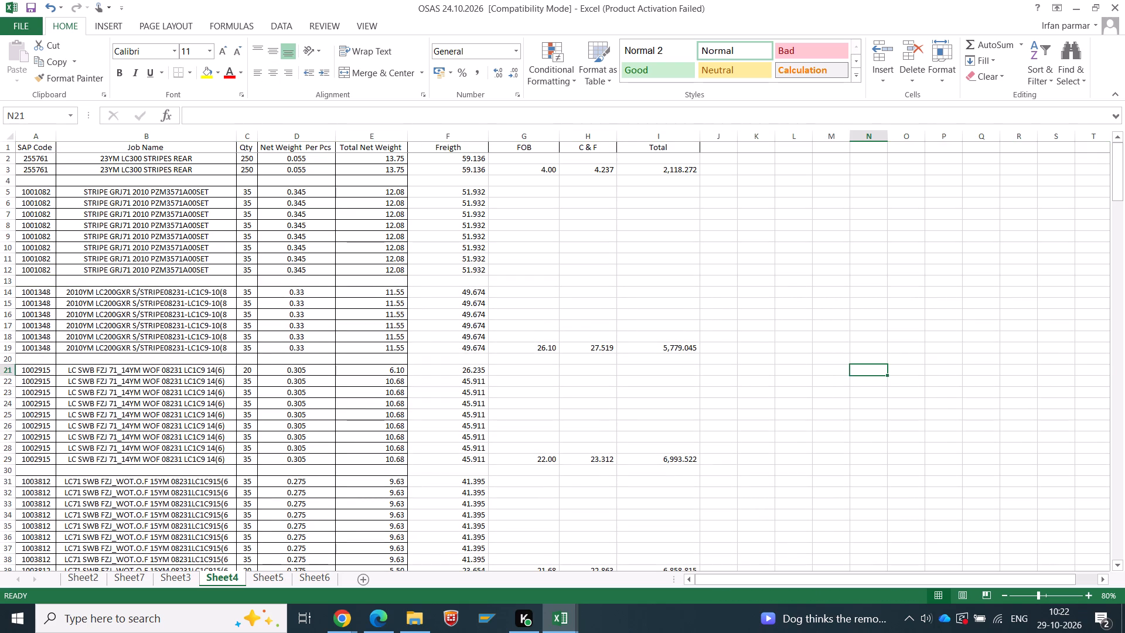
Examine the freight formula in F2 of Sheet4 and the totals row of the INV-136 packing sheet.
{"action": "scroll", "coordinate": [486, 411], "scroll_direction": "down", "scroll_amount": 1}
{"action": "scroll", "coordinate": [486, 411], "scroll_direction": "up", "scroll_amount": 2}
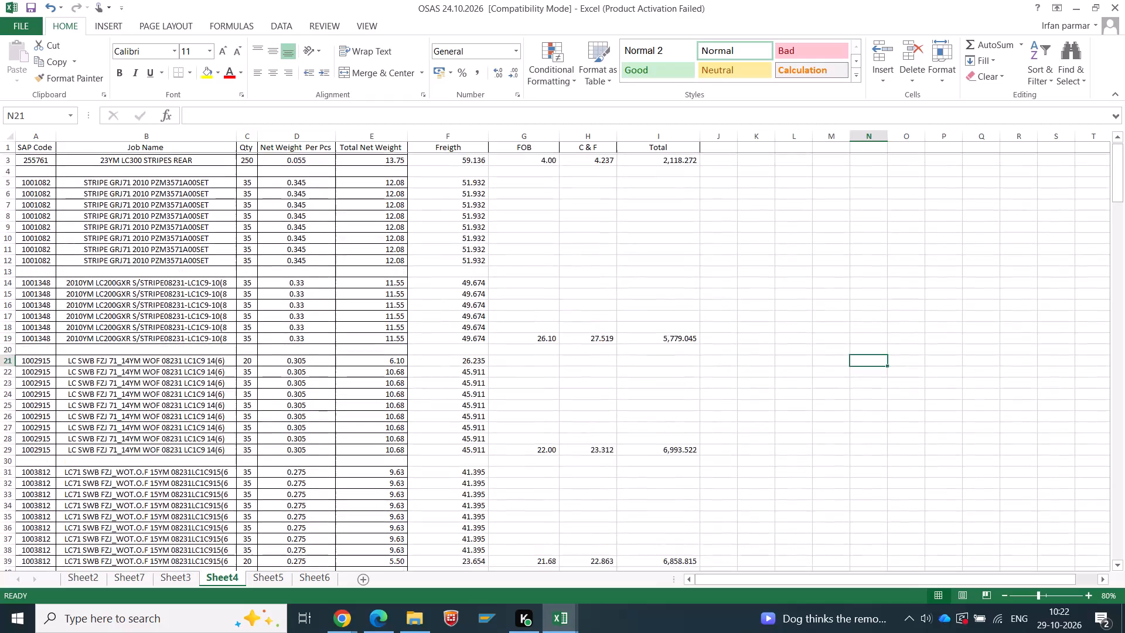
{"action": "scroll", "coordinate": [486, 411], "scroll_direction": "up", "scroll_amount": 4}
{"action": "left_click", "coordinate": [456, 163]}
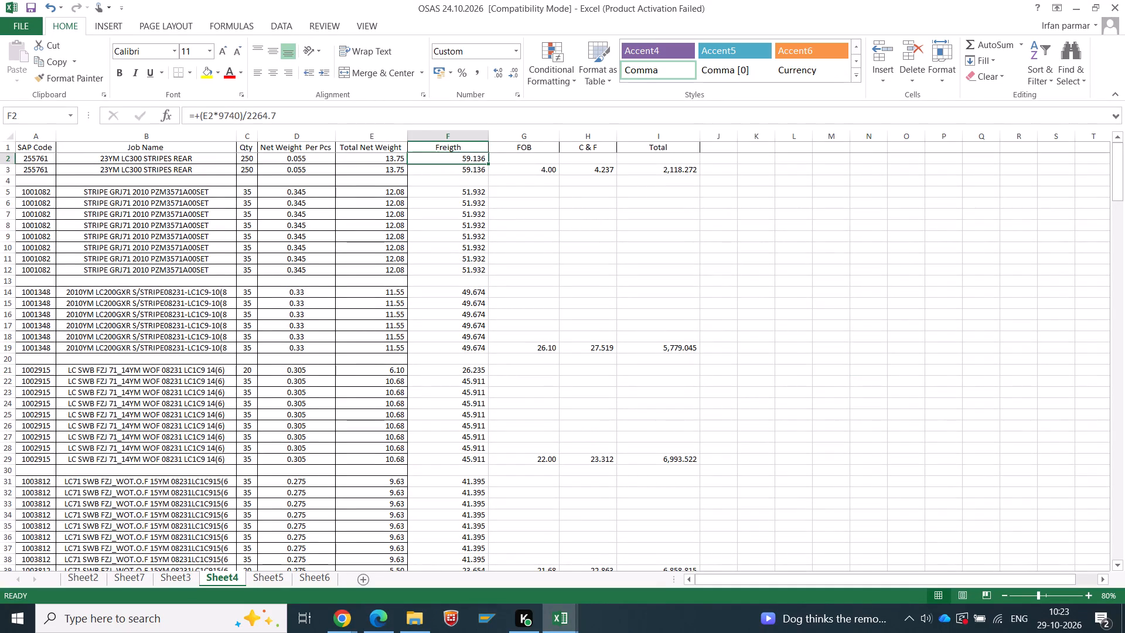
{"action": "key", "text": "alt+Tab"}
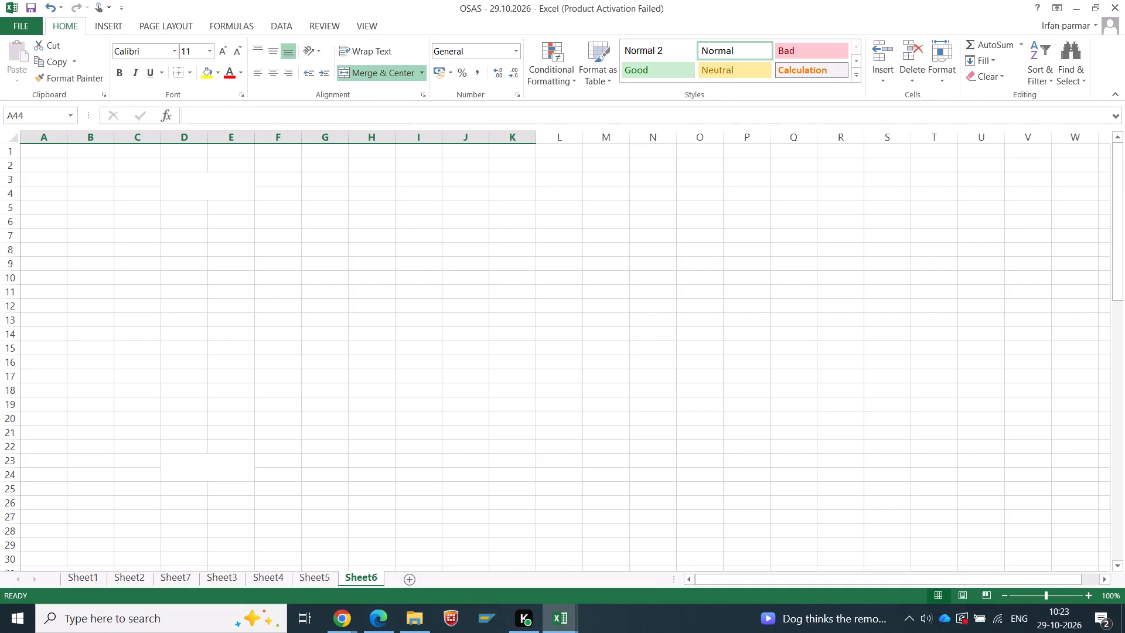
{"action": "key", "text": "alt+Tab"}
{"action": "scroll", "coordinate": [450, 387], "scroll_direction": "up", "scroll_amount": 7}
{"action": "key", "text": "alt+Tab"}
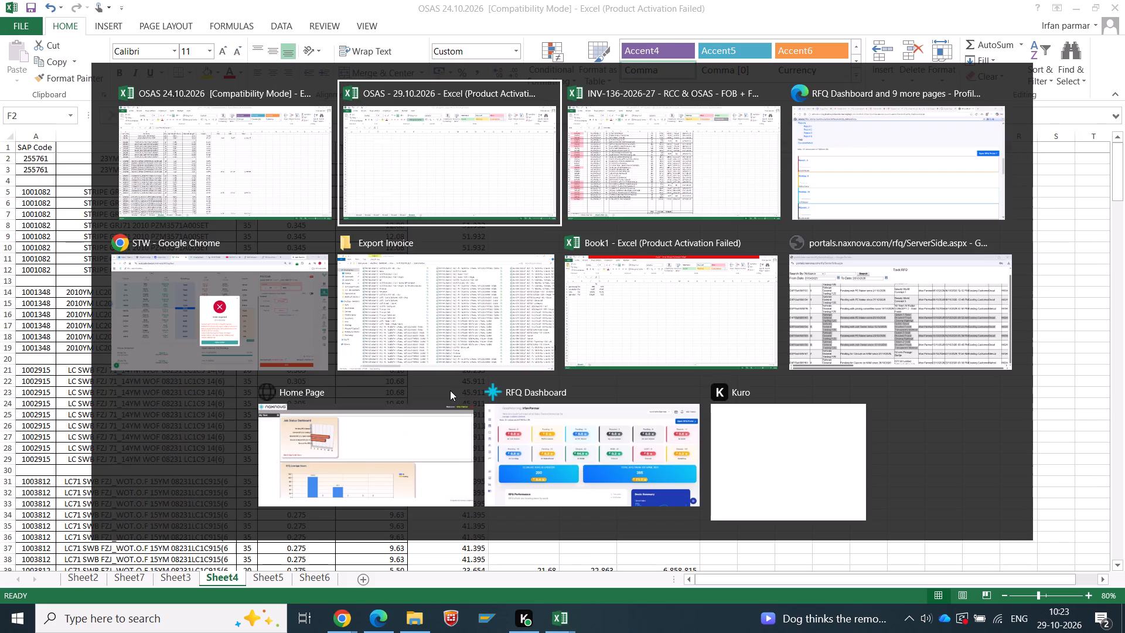
{"action": "key", "text": "alt+Tab"}
{"action": "scroll", "coordinate": [479, 432], "scroll_direction": "down", "scroll_amount": 2}
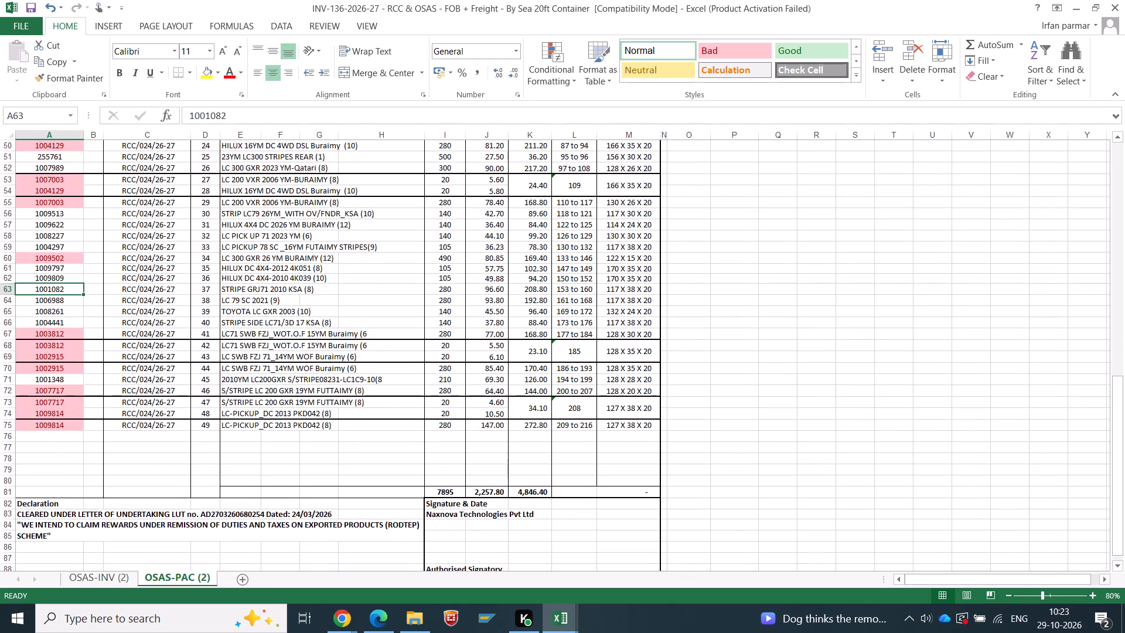
Copy the total US$ amount from OSAS-INV (2) and paste it as a value into K261 of Sheet4 in OSAS 24.10.2026.
{"action": "left_click", "coordinate": [121, 579]}
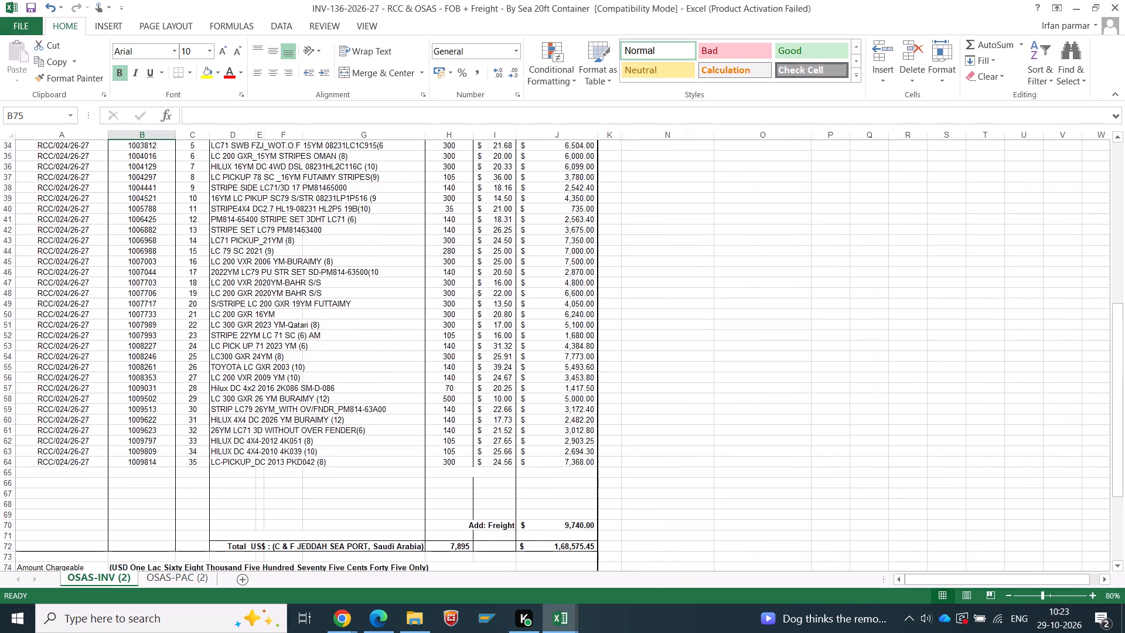
{"action": "scroll", "coordinate": [434, 458], "scroll_direction": "down", "scroll_amount": 3}
{"action": "left_click", "coordinate": [568, 453]}
{"action": "key", "text": "ctrl+c"}
{"action": "key", "text": "alt+Tab"}
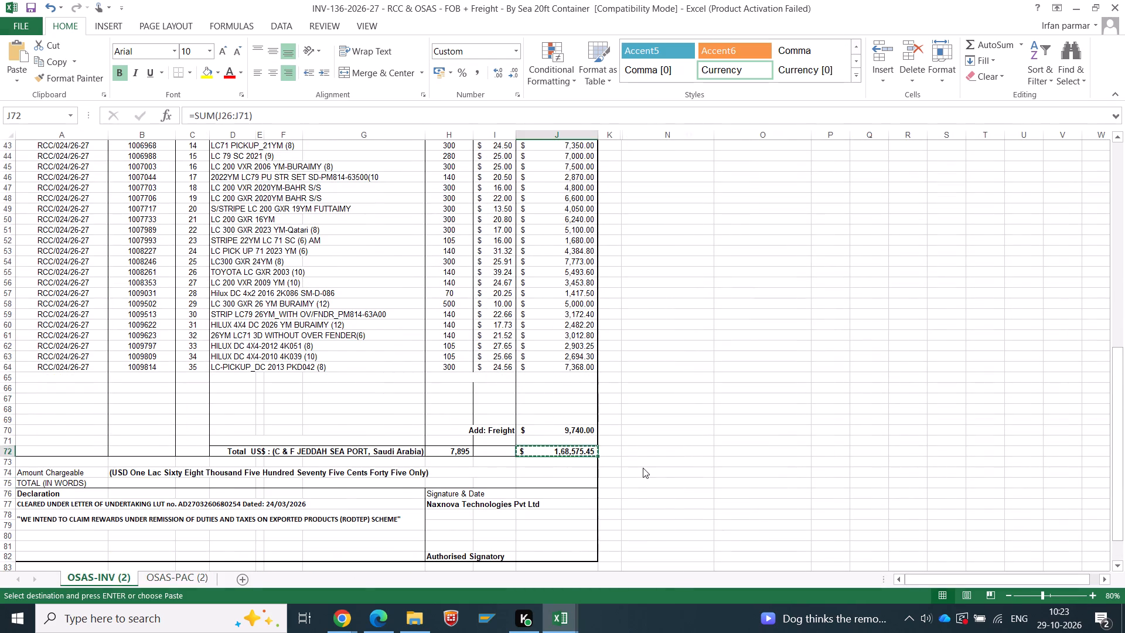
{"action": "scroll", "coordinate": [681, 451], "scroll_direction": "down", "scroll_amount": 7}
{"action": "scroll", "coordinate": [684, 432], "scroll_direction": "down", "scroll_amount": 18}
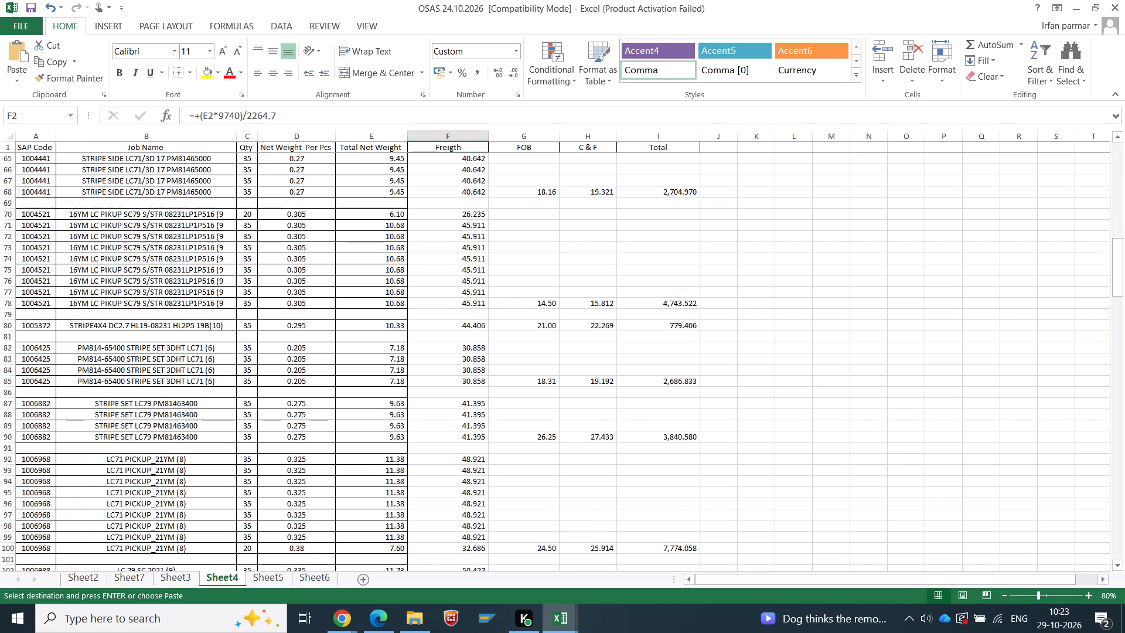
{"action": "scroll", "coordinate": [692, 445], "scroll_direction": "down", "scroll_amount": 20}
{"action": "scroll", "coordinate": [692, 445], "scroll_direction": "down", "scroll_amount": 20}
{"action": "scroll", "coordinate": [692, 445], "scroll_direction": "down", "scroll_amount": 1}
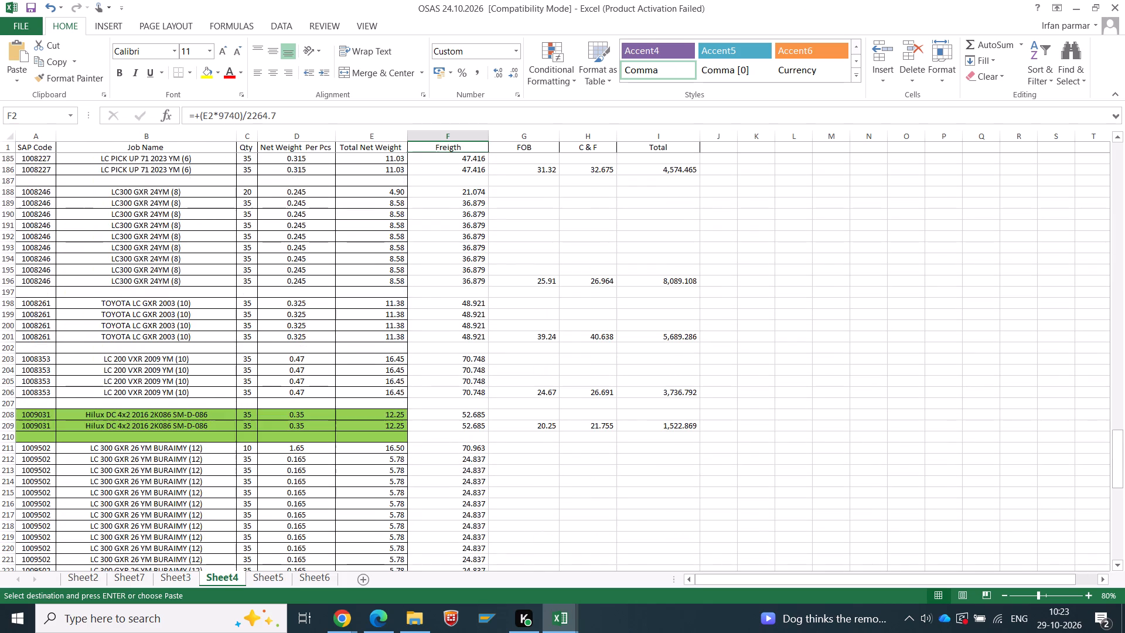
{"action": "scroll", "coordinate": [701, 435], "scroll_direction": "down", "scroll_amount": 18}
{"action": "scroll", "coordinate": [636, 363], "scroll_direction": "up", "scroll_amount": 8}
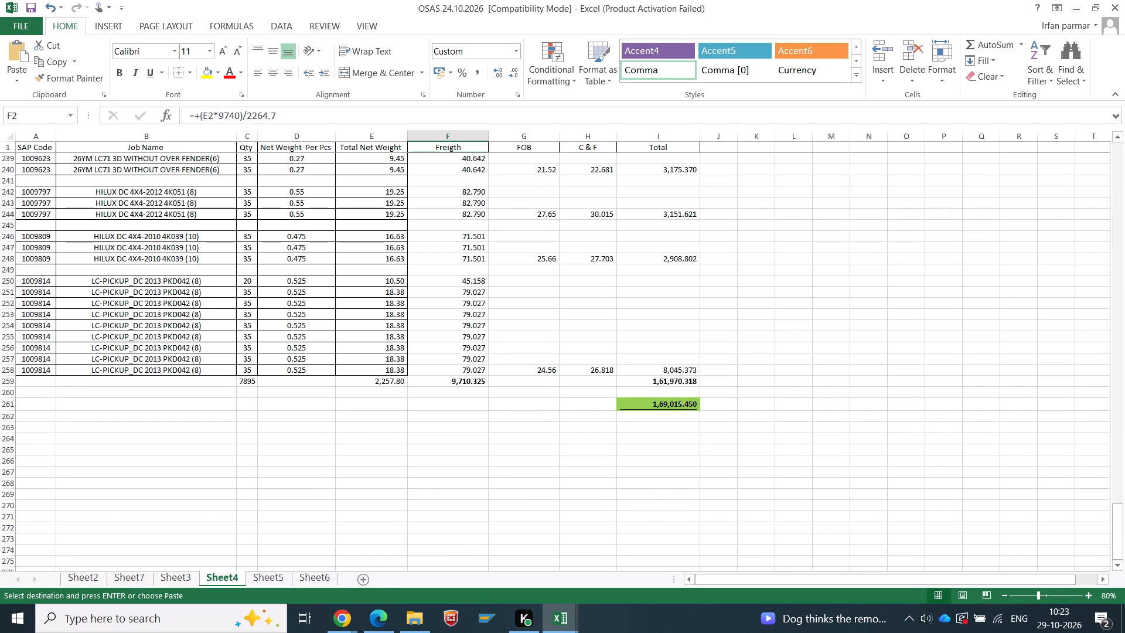
{"action": "right_click", "coordinate": [669, 406]}
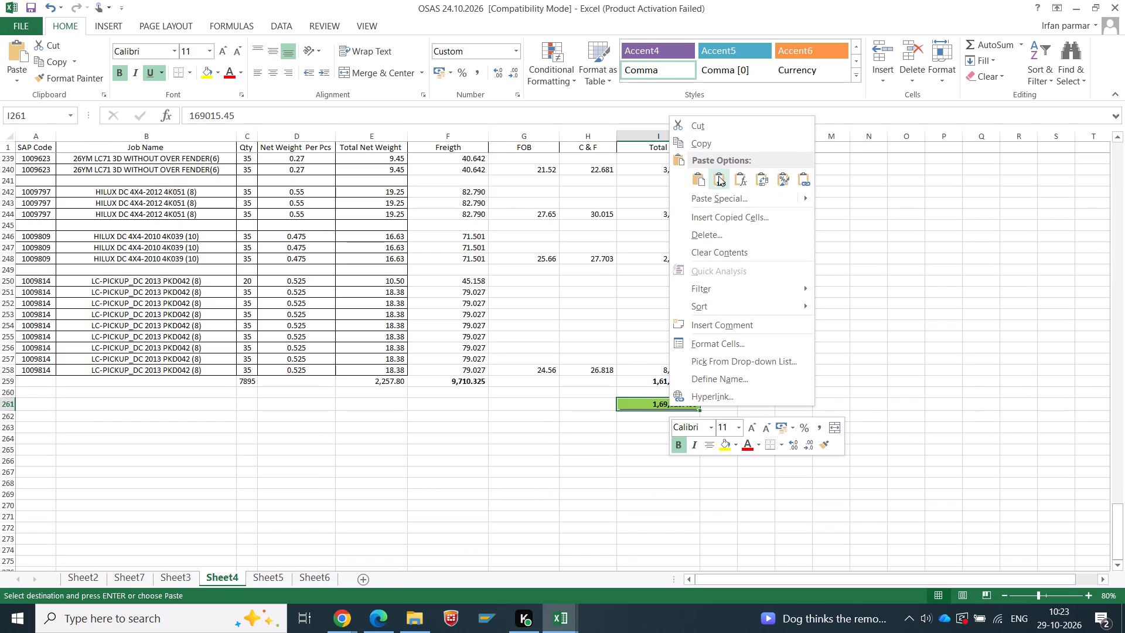
{"action": "left_click", "coordinate": [785, 463]}
{"action": "right_click_drag", "start_coordinate": [752, 398], "coordinate": [757, 404]}
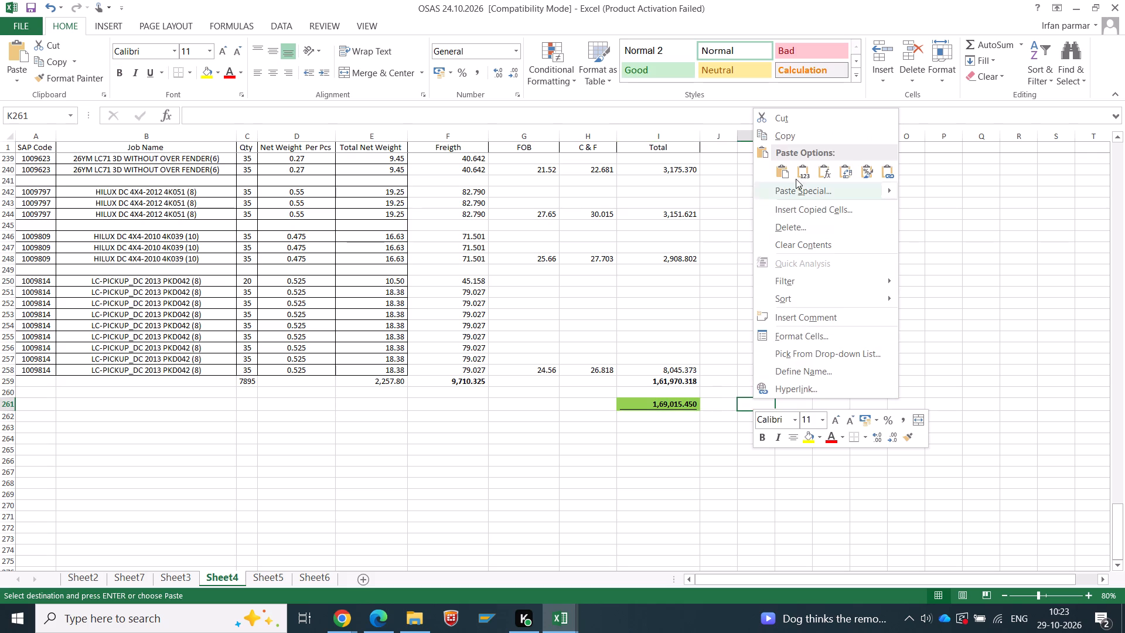
{"action": "left_click", "coordinate": [796, 165]}
{"action": "key", "text": "Escape"}
{"action": "left_click", "coordinate": [730, 447]}
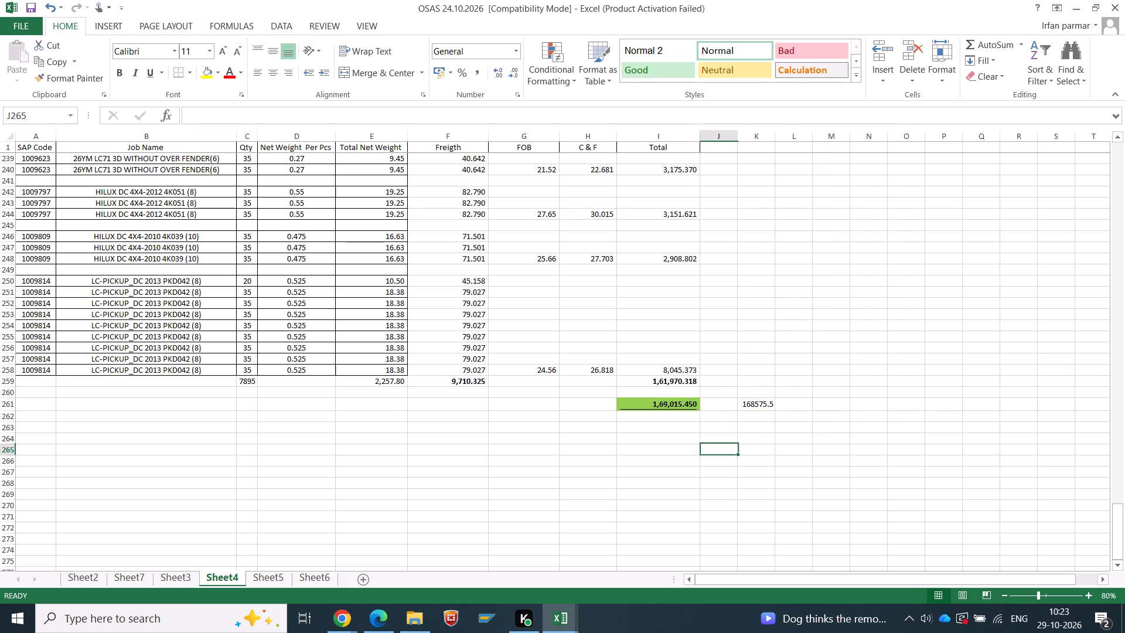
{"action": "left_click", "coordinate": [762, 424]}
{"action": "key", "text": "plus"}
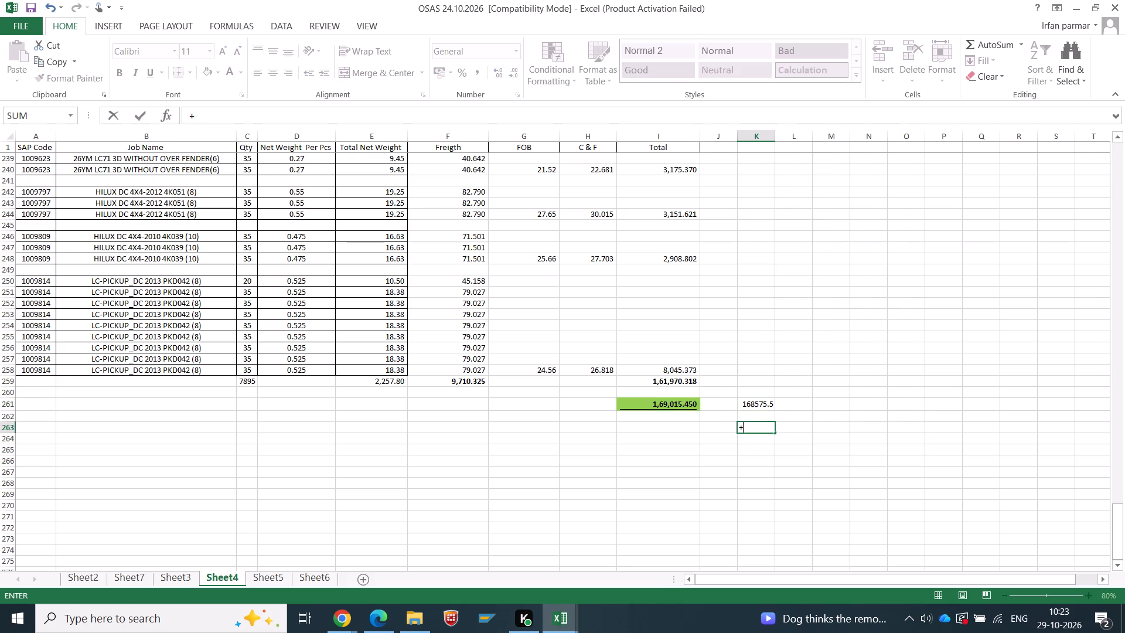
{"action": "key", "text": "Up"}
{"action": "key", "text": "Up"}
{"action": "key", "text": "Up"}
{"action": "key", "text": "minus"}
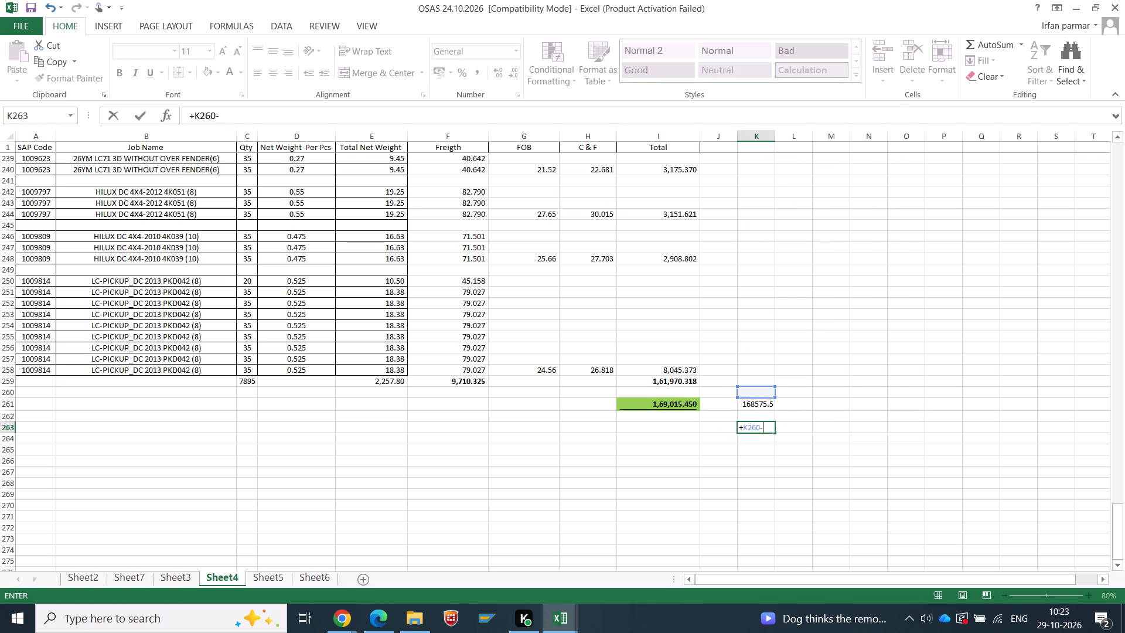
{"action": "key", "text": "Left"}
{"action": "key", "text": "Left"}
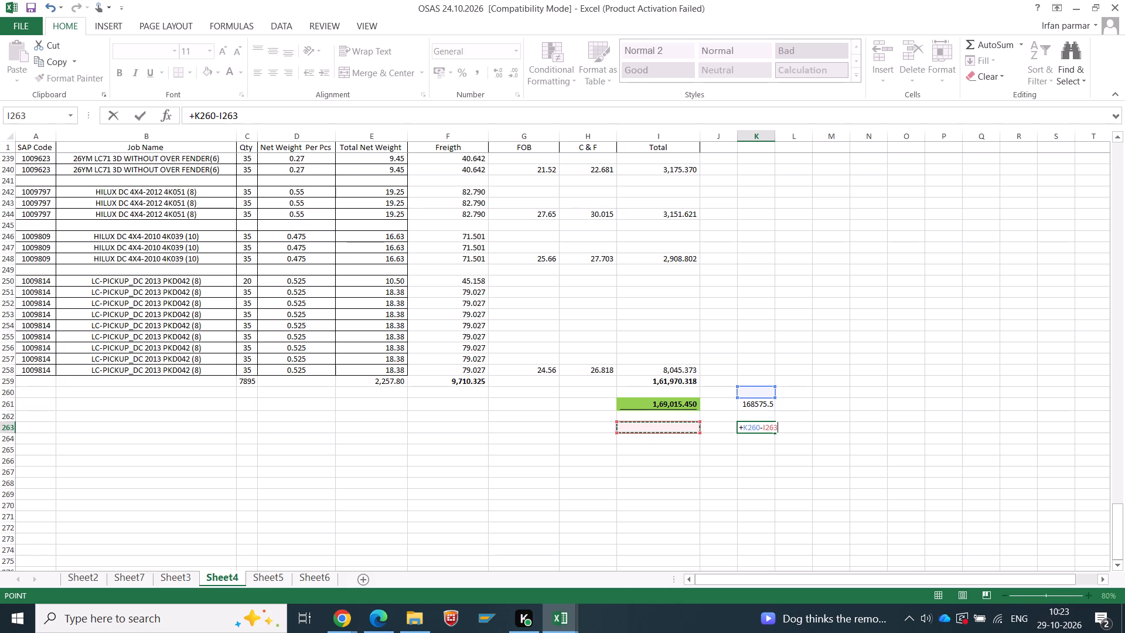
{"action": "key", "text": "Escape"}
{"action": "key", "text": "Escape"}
In K263 of Sheet4, enter a formula subtracting the invoice total in K261 from the highlighted total in I261.
{"action": "key", "text": "plus"}
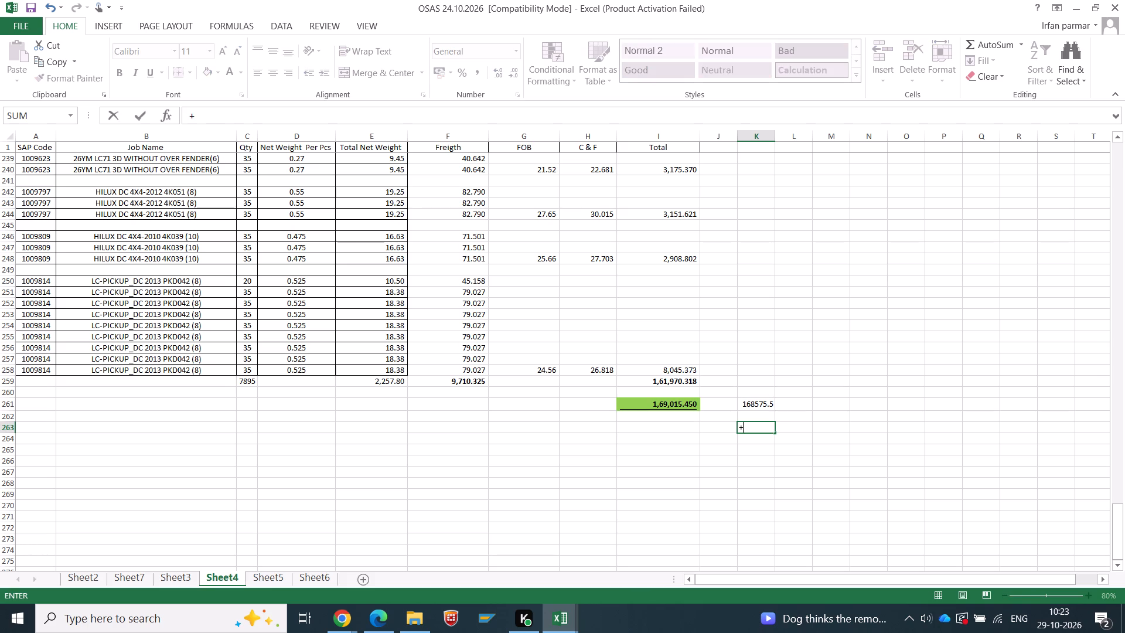
{"action": "key", "text": "Up"}
{"action": "key", "text": "Up"}
{"action": "key", "text": "Left"}
{"action": "key", "text": "Left"}
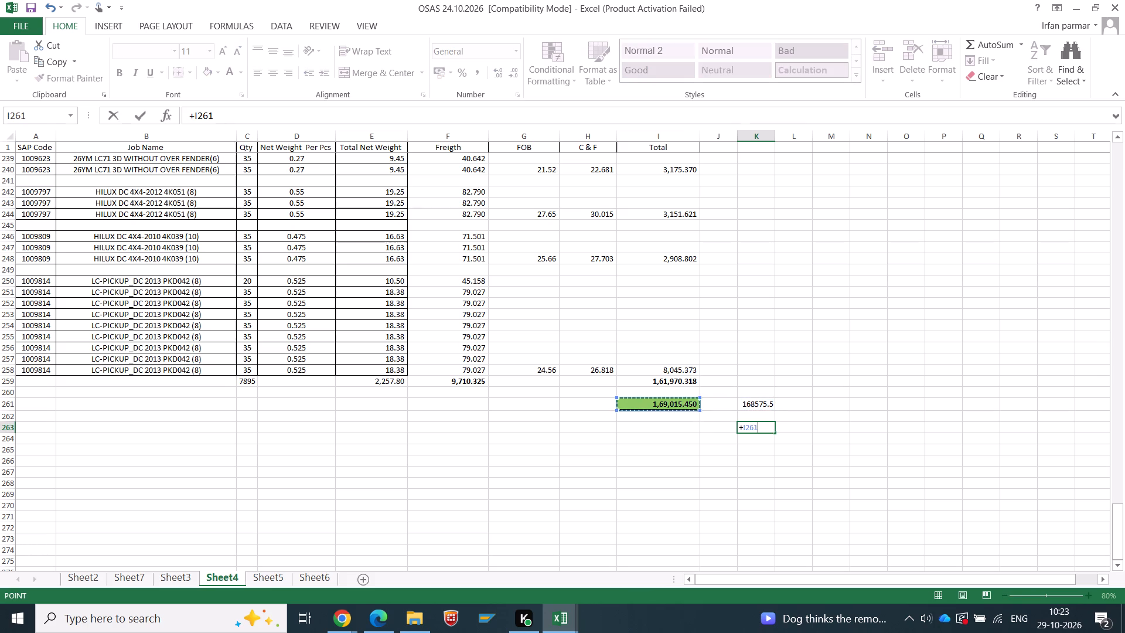
{"action": "key", "text": "minus"}
{"action": "key", "text": "Up"}
{"action": "key", "text": "Up"}
{"action": "key", "text": "Return"}
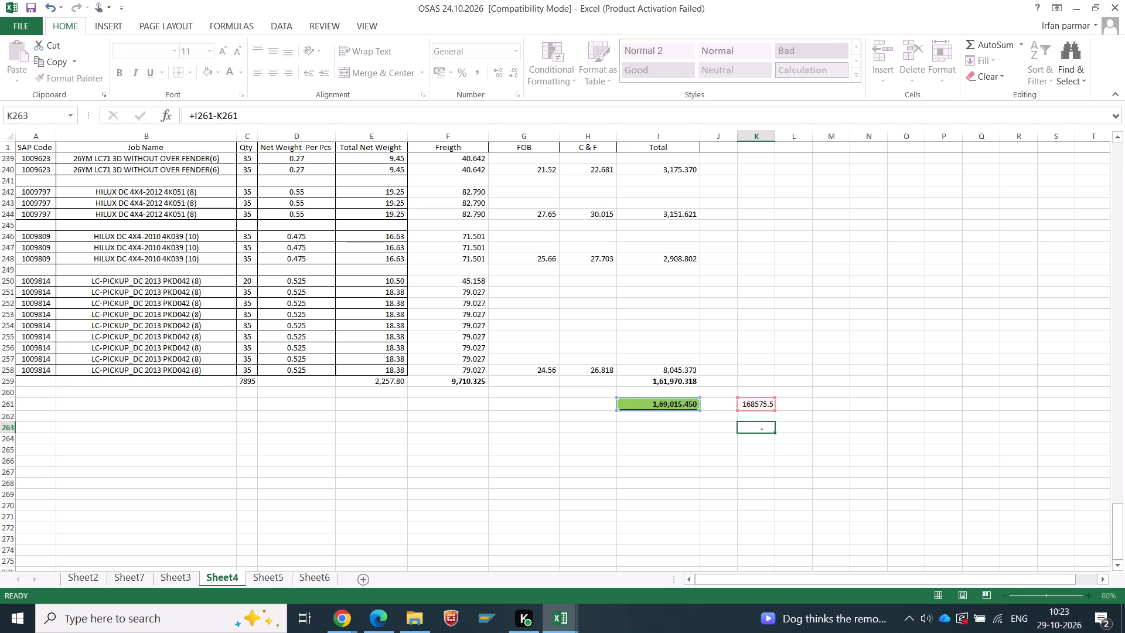
{"action": "key", "text": "Right"}
{"action": "key", "text": "Left"}
{"action": "key", "text": "Up"}
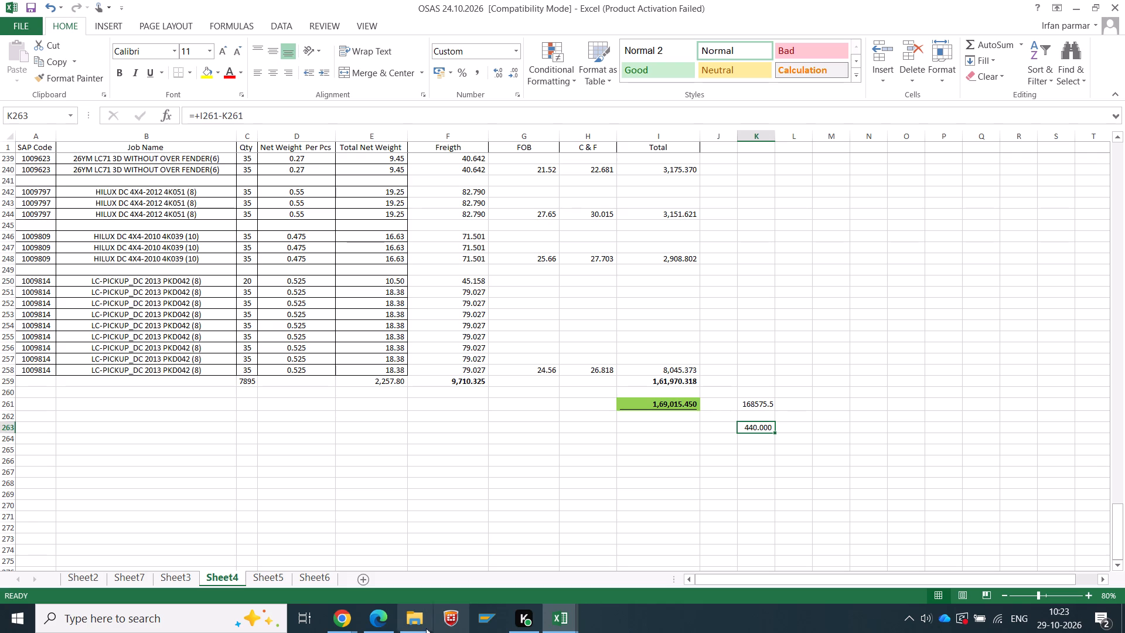
Launch SAP Logon.
{"action": "left_click", "coordinate": [477, 618]}
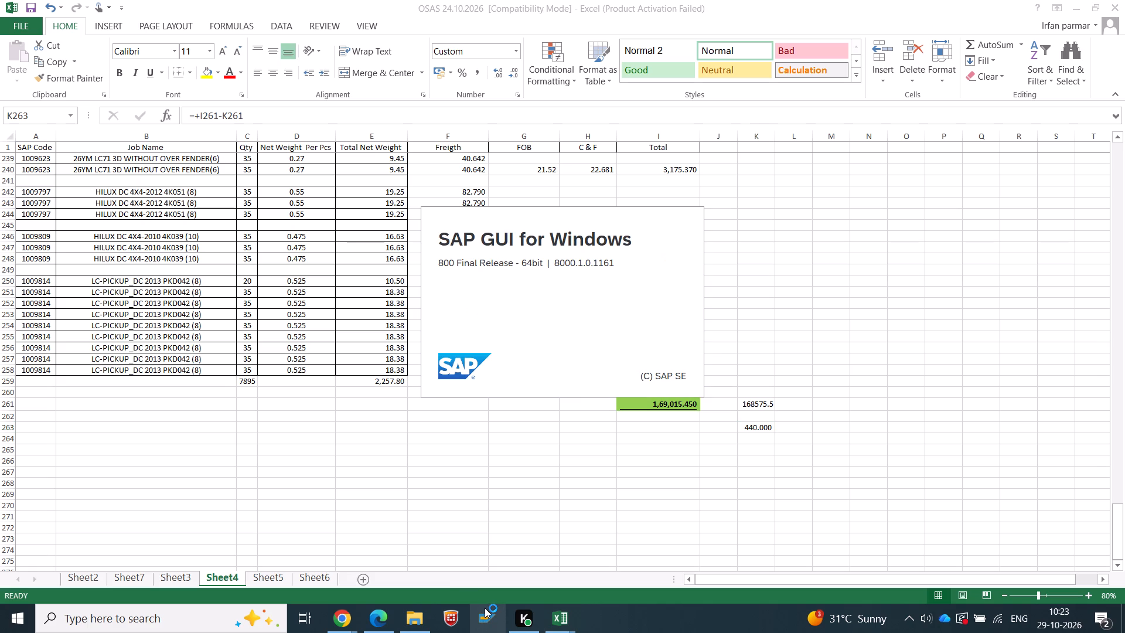
Switch to Chrome, dismiss the notice on the Stoxkart trading page, check the order list and reload the page.
{"action": "left_click", "coordinate": [388, 614]}
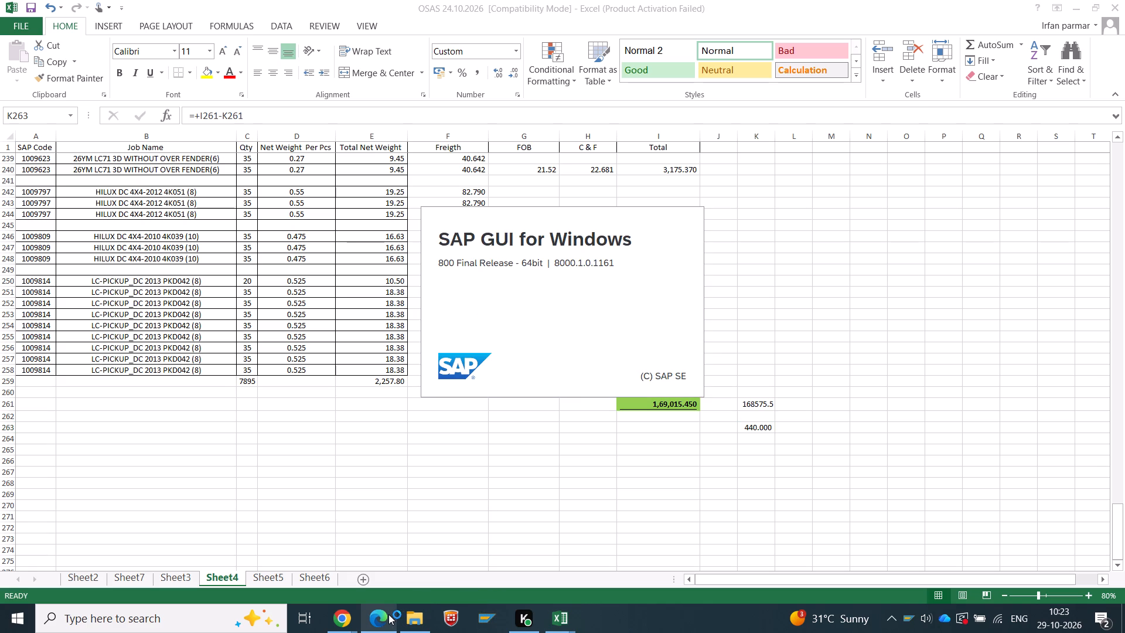
{"action": "left_click", "coordinate": [342, 621]}
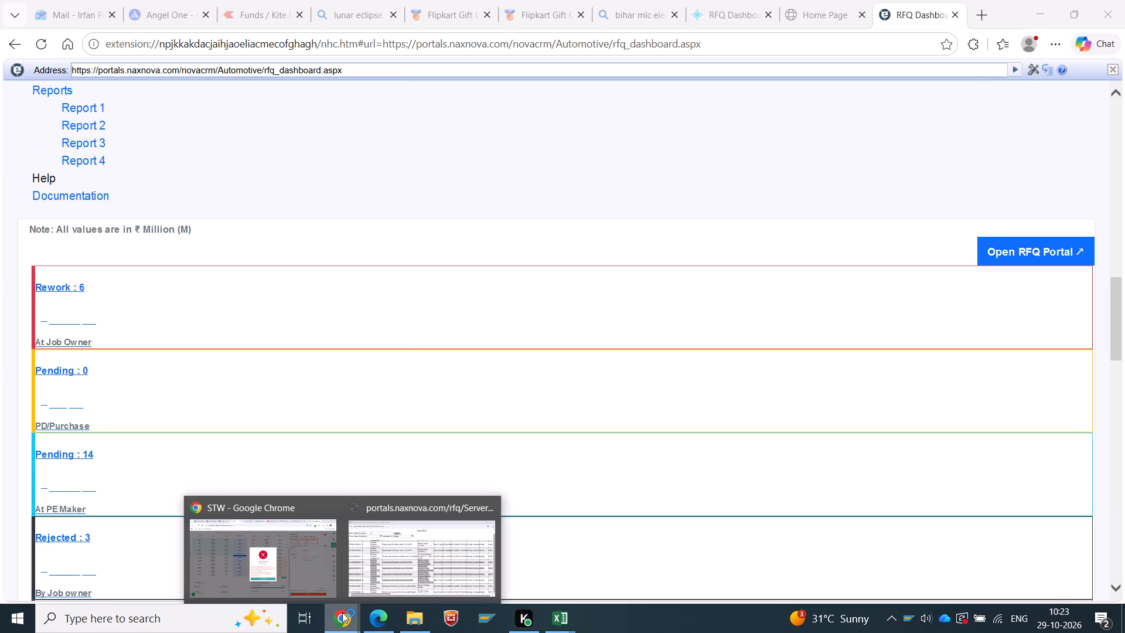
{"action": "left_click", "coordinate": [246, 522]}
{"action": "left_click", "coordinate": [540, 465]}
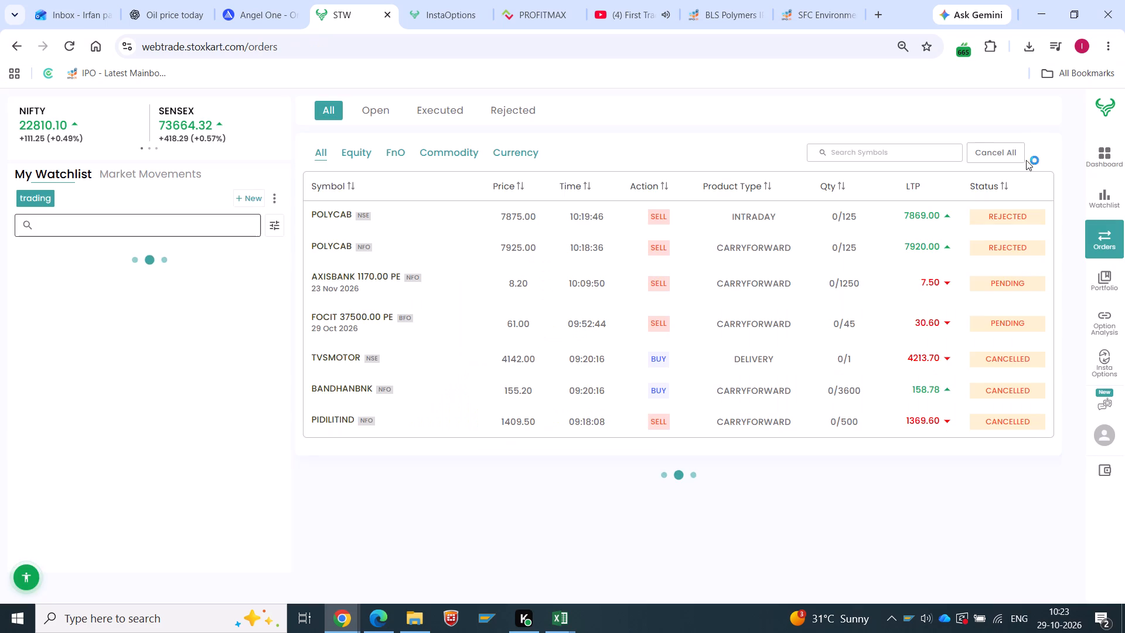
{"action": "scroll", "coordinate": [1017, 268], "scroll_direction": "up", "scroll_amount": 6}
{"action": "scroll", "coordinate": [767, 321], "scroll_direction": "up", "scroll_amount": 6}
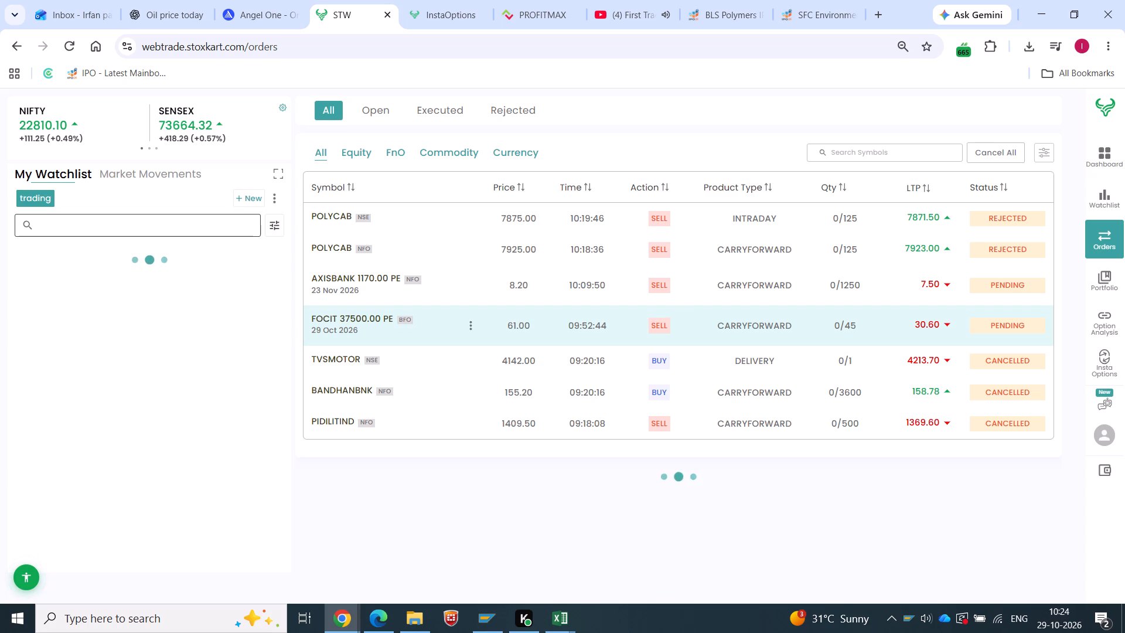
{"action": "scroll", "coordinate": [767, 321], "scroll_direction": "up", "scroll_amount": 1}
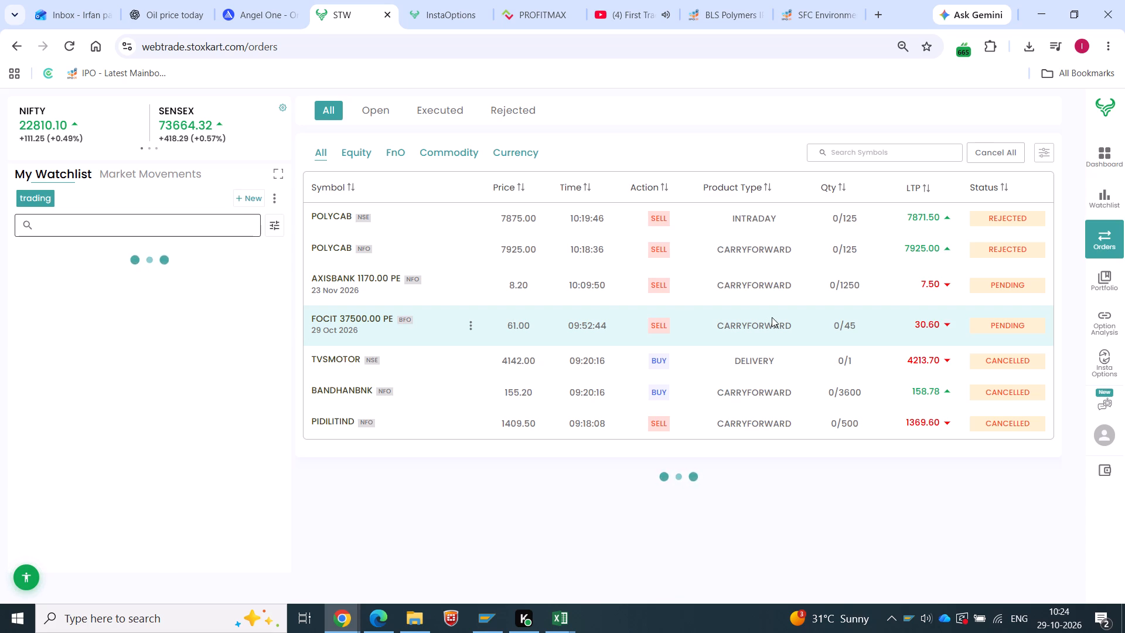
{"action": "left_click", "coordinate": [72, 47]}
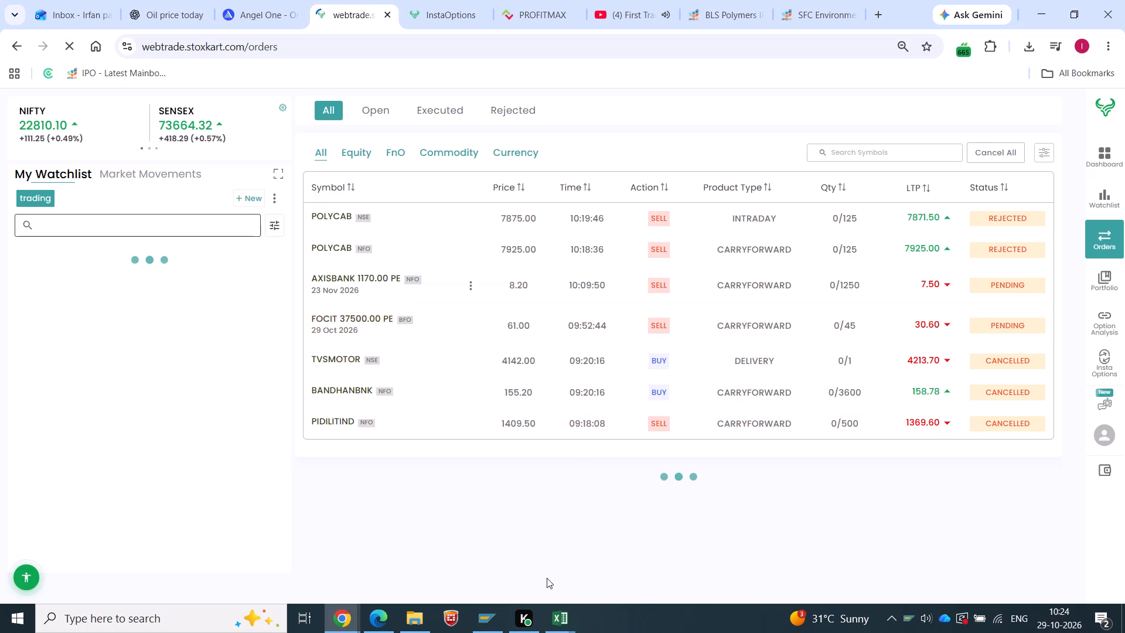
Switch to SAP Logon and open the NTPLPRD connection.
{"action": "left_click", "coordinate": [752, 572]}
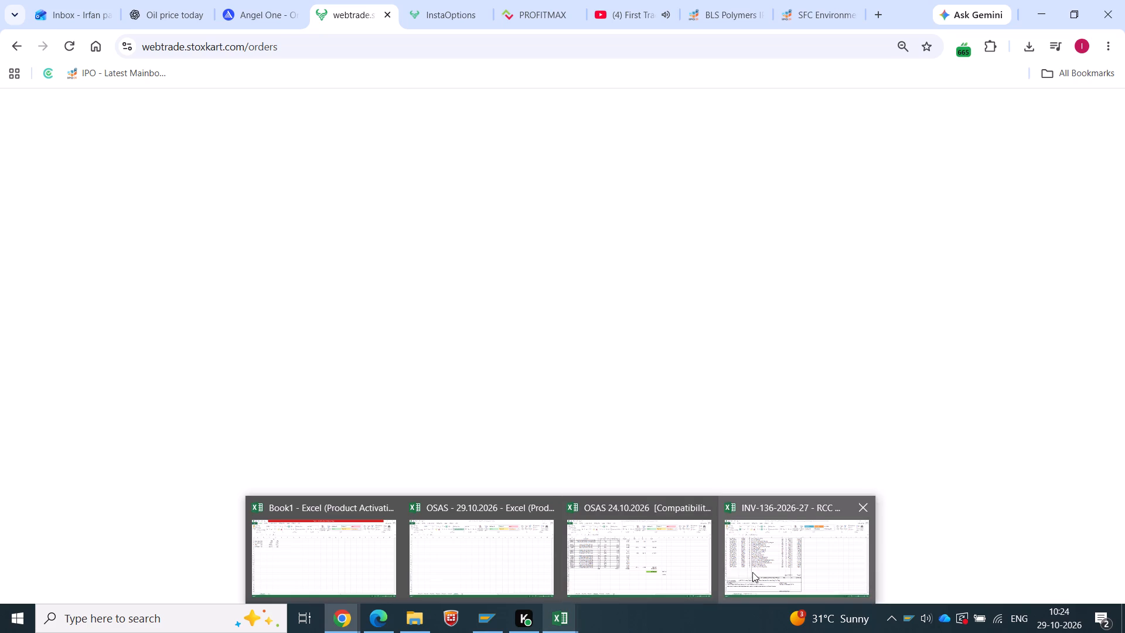
{"action": "left_click", "coordinate": [499, 625]}
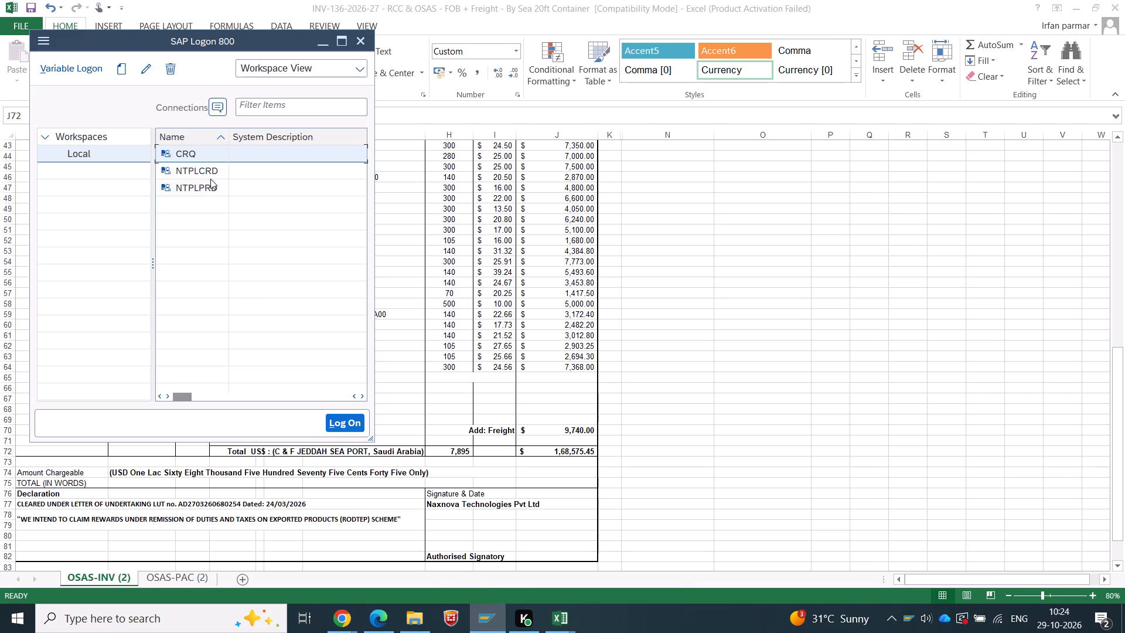
{"action": "double_click", "coordinate": [202, 190]}
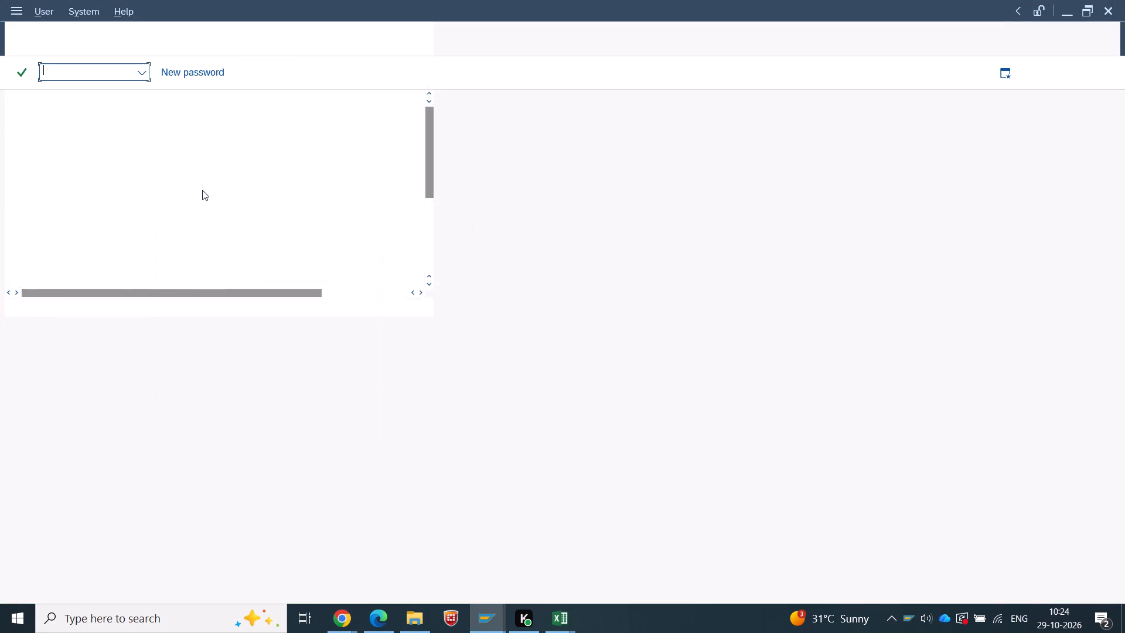
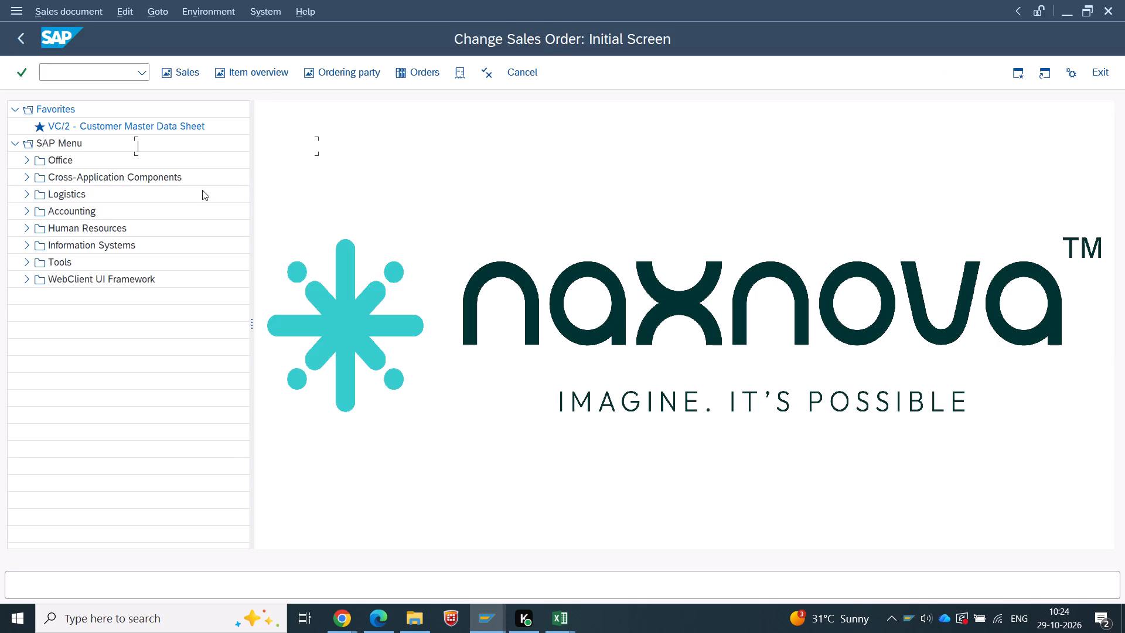
Copy the Decal sales order number from O29 of the INV-136 invoice sheet and try to open order 13003488 for change in SAP.
{"action": "key", "text": "alt+Tab"}
{"action": "key", "text": "alt+Tab"}
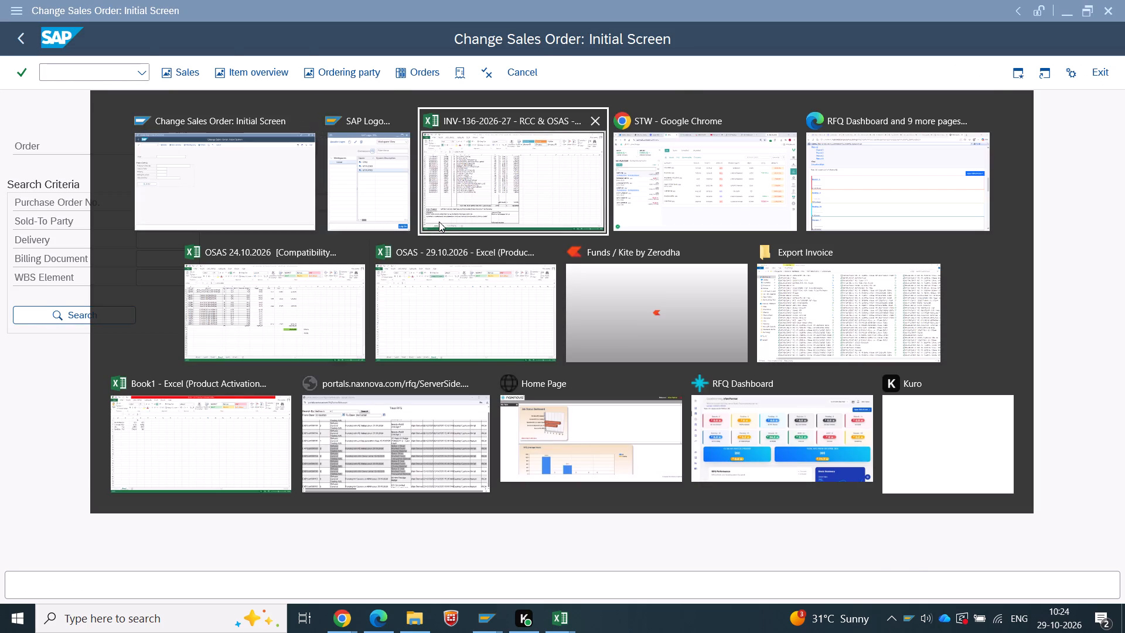
{"action": "scroll", "coordinate": [705, 273], "scroll_direction": "up", "scroll_amount": 8}
{"action": "left_click", "coordinate": [745, 253]}
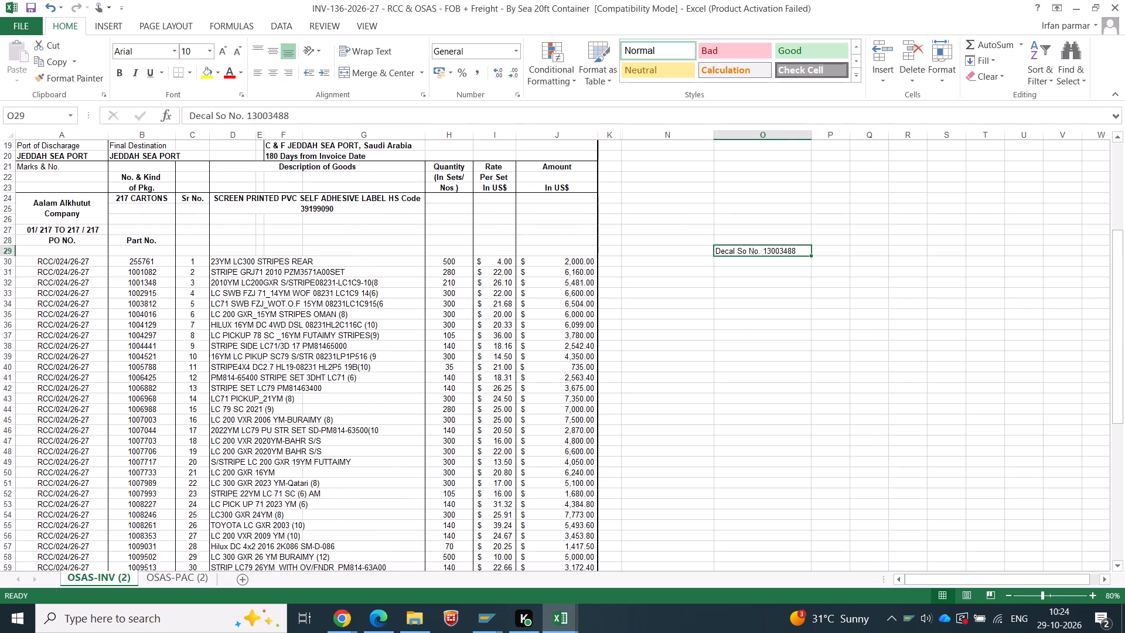
{"action": "left_click_drag", "start_coordinate": [247, 115], "coordinate": [387, 118]}
{"action": "key", "text": "ctrl+c"}
{"action": "key", "text": "Tab"}
{"action": "key", "text": "alt+Tab"}
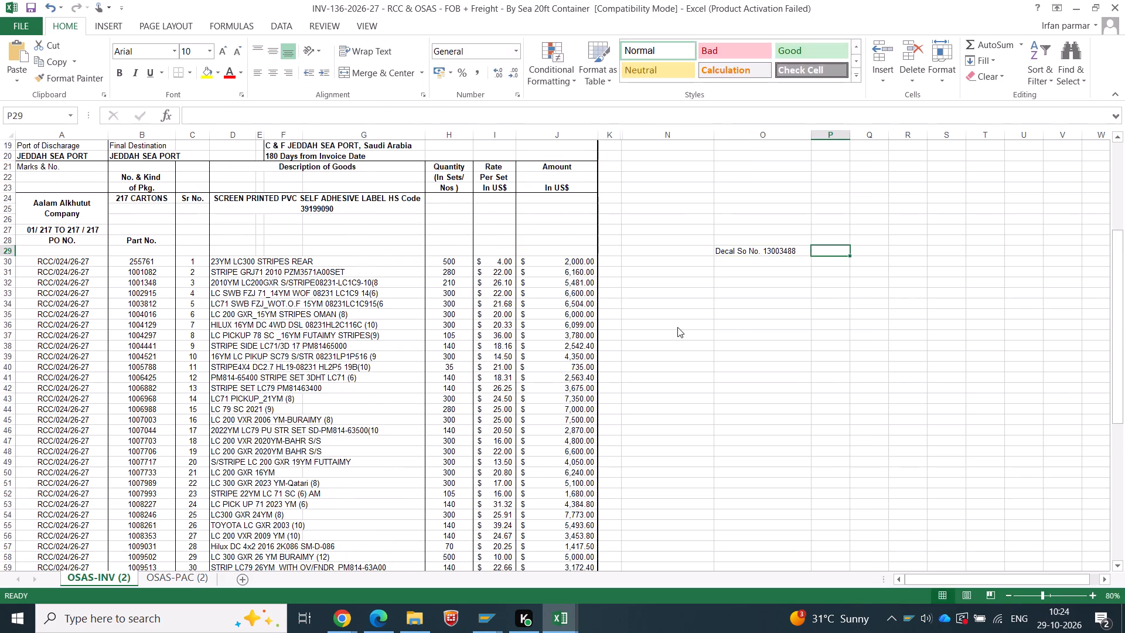
{"action": "key", "text": "ctrl+v"}
{"action": "key", "text": "Return"}
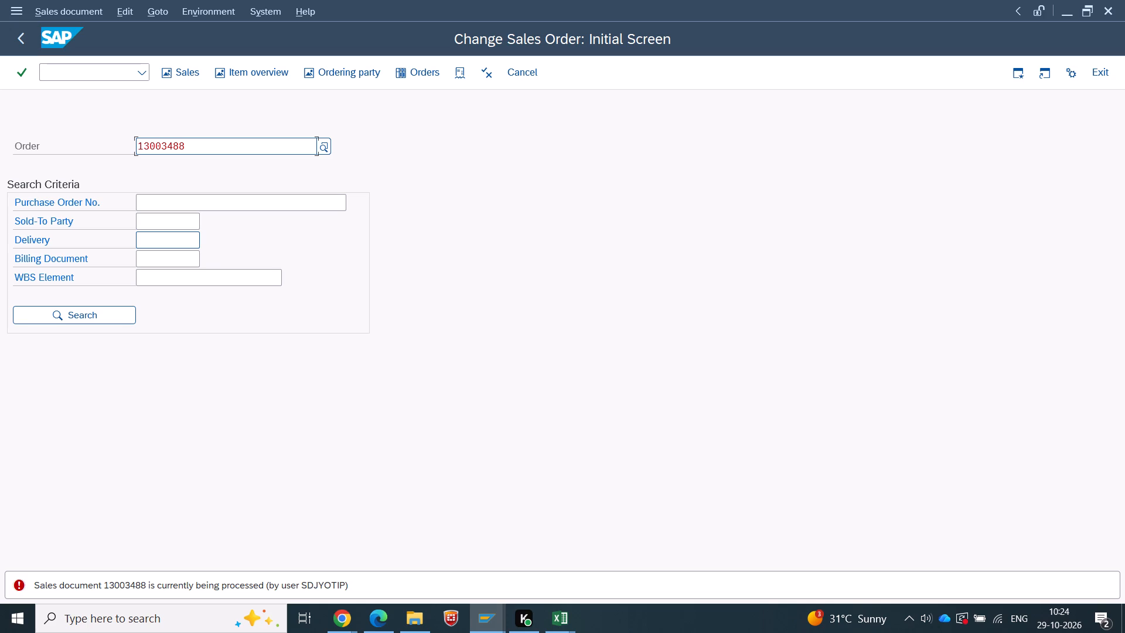
Switch to the INV-136 workbook and set the carton count in C22 of OSAS-PAC (2) to 216 CARTONS.
{"action": "key", "text": "alt+Tab"}
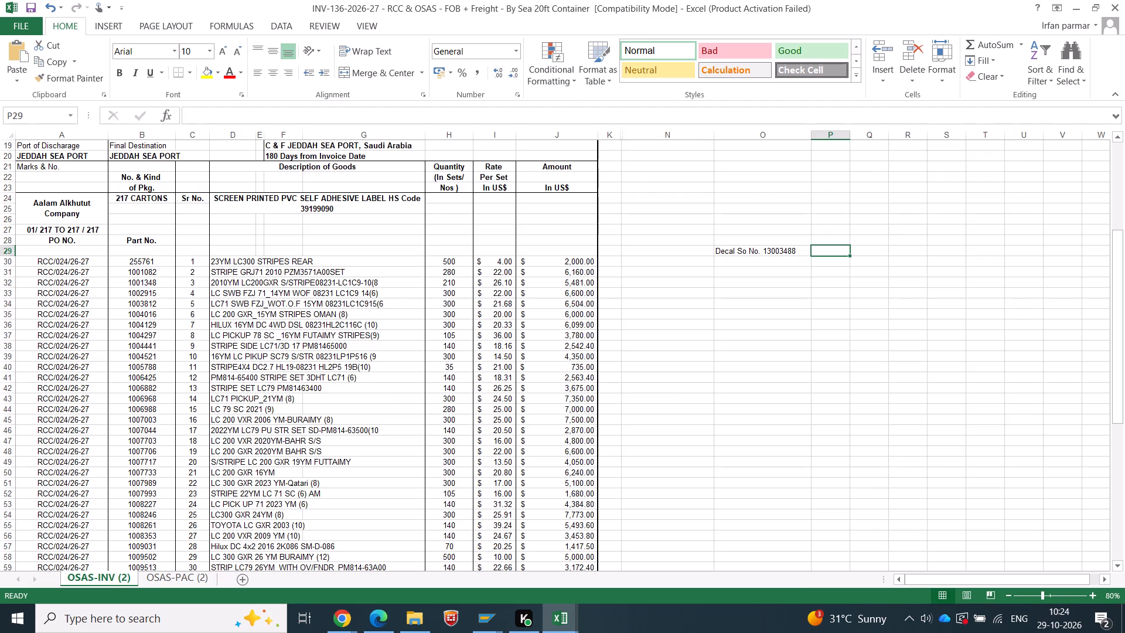
{"action": "left_click", "coordinate": [167, 581]}
{"action": "scroll", "coordinate": [473, 409], "scroll_direction": "down", "scroll_amount": 1}
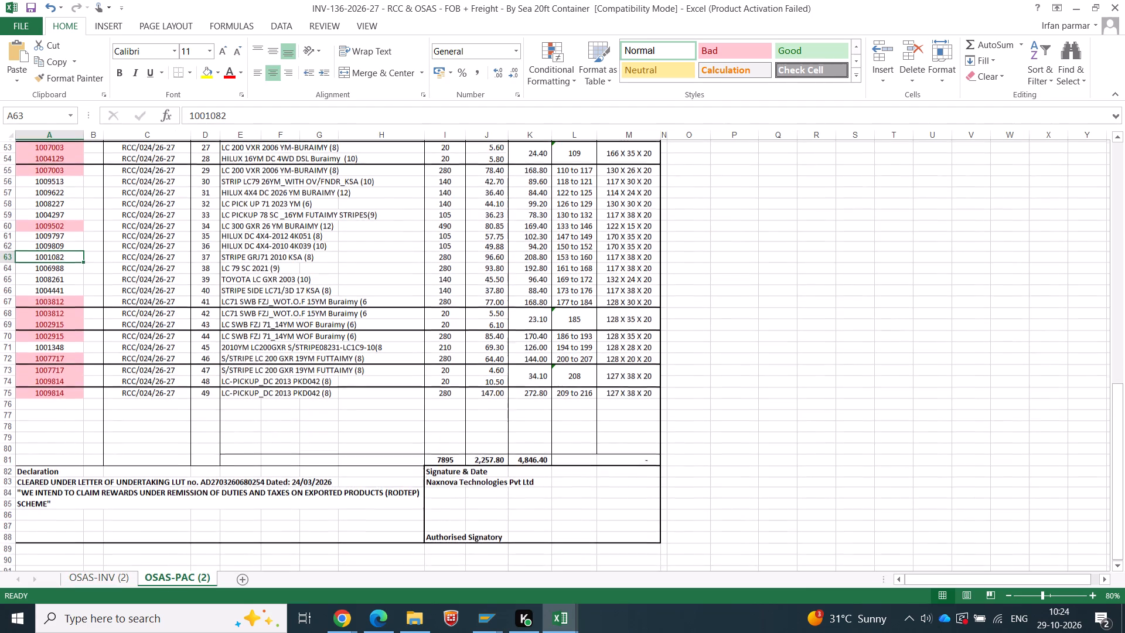
{"action": "scroll", "coordinate": [500, 421], "scroll_direction": "up", "scroll_amount": 20}
{"action": "scroll", "coordinate": [500, 421], "scroll_direction": "up", "scroll_amount": 3}
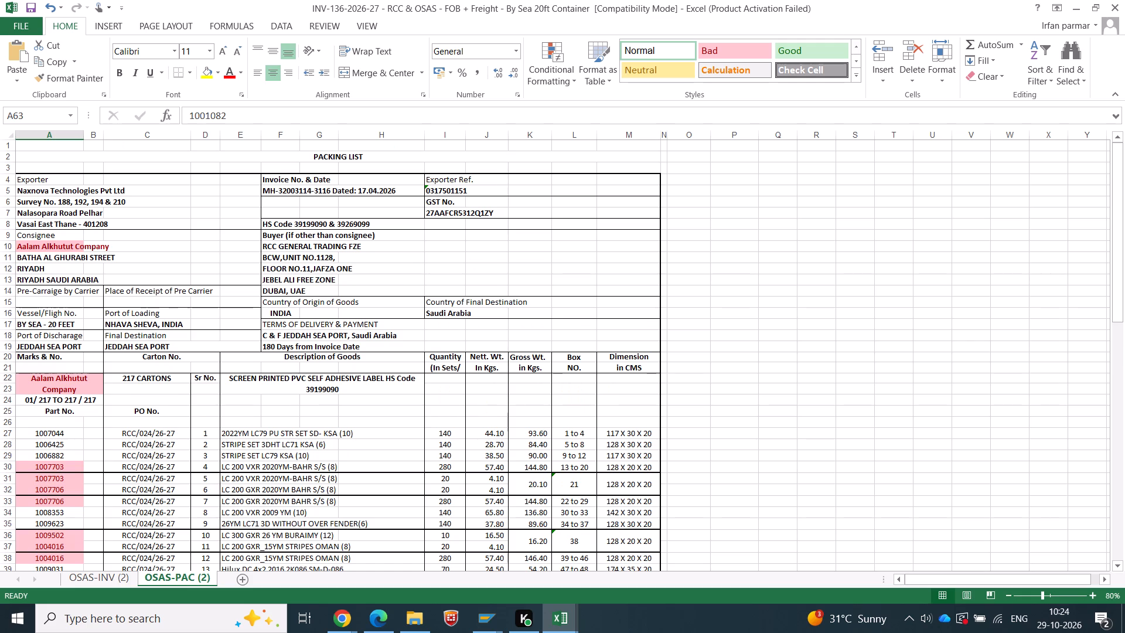
{"action": "scroll", "coordinate": [101, 274], "scroll_direction": "up", "scroll_amount": 1}
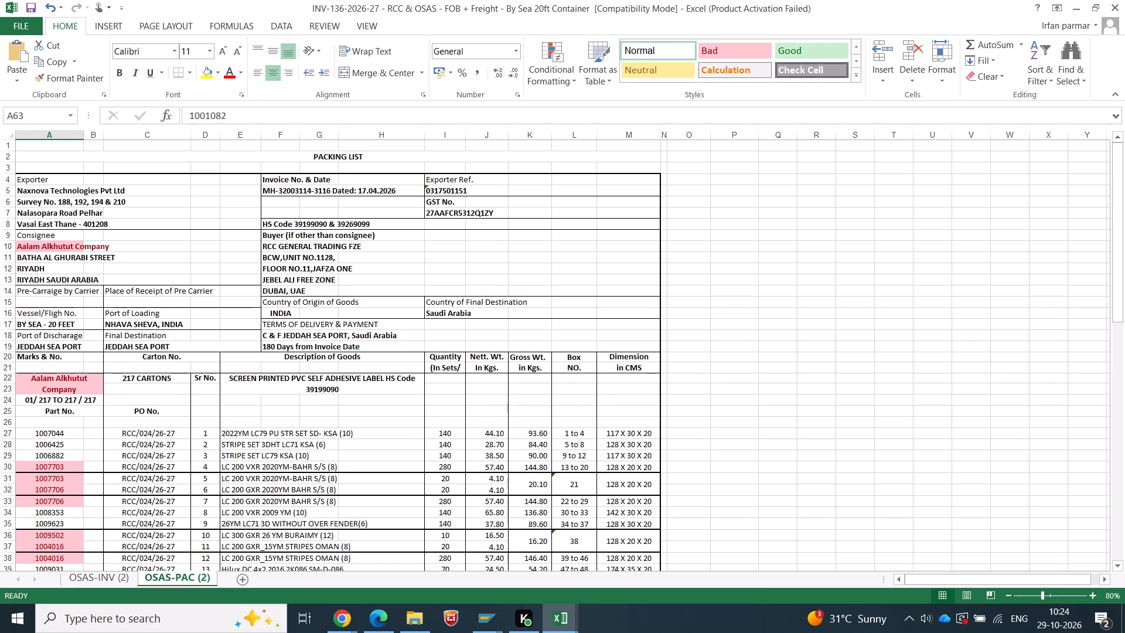
{"action": "double_click", "coordinate": [137, 380]}
{"action": "key", "text": "shift+Left"}
{"action": "key", "text": "6"}
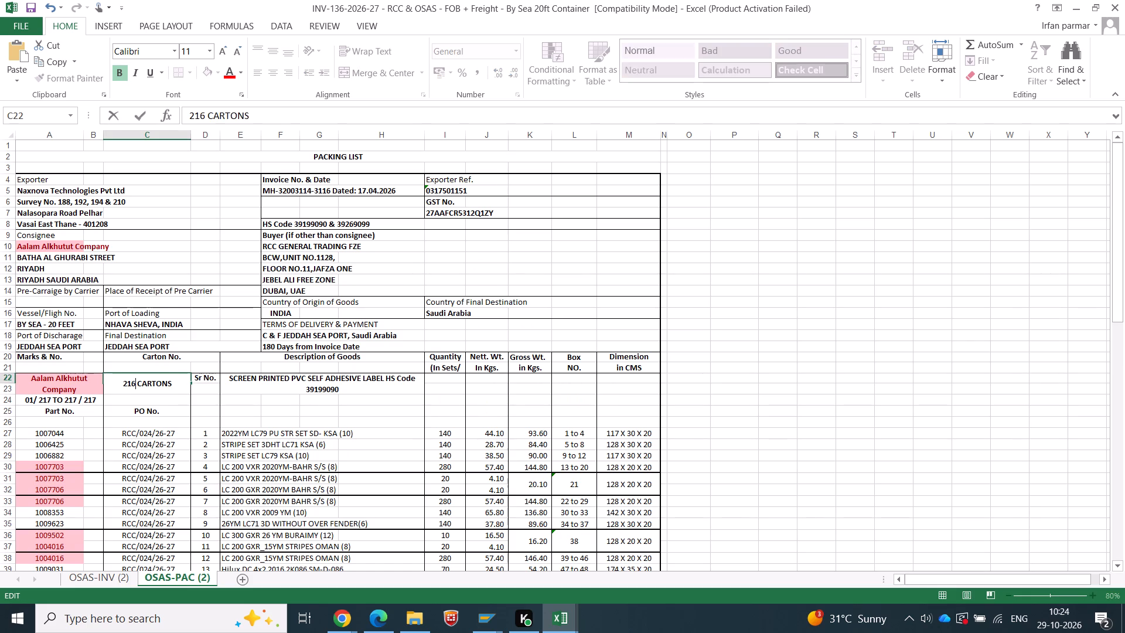
{"action": "key", "text": "Return"}
Set the carton marks in A24 of the packing list to 01/ 216 TO 216 / 216 and save the workbook.
{"action": "key", "text": "Left"}
{"action": "key", "text": "Left"}
{"action": "key", "text": "Down"}
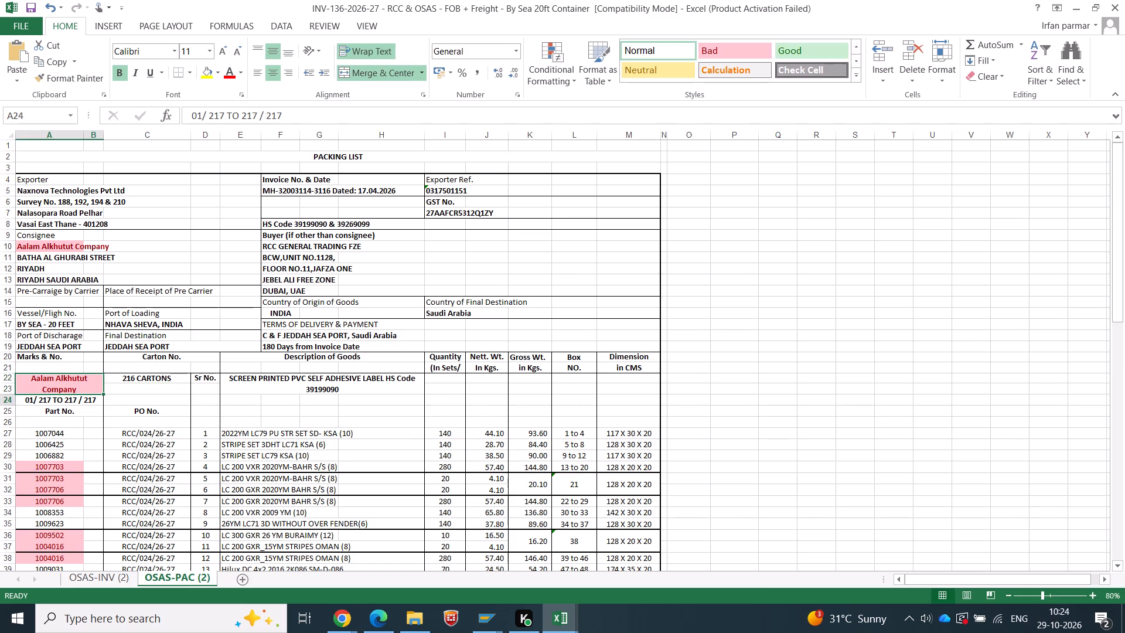
{"action": "key", "text": "F2"}
{"action": "key", "text": "shift+Left"}
{"action": "key", "text": "6"}
{"action": "key", "text": "Left"}
{"action": "key", "text": "Left"}
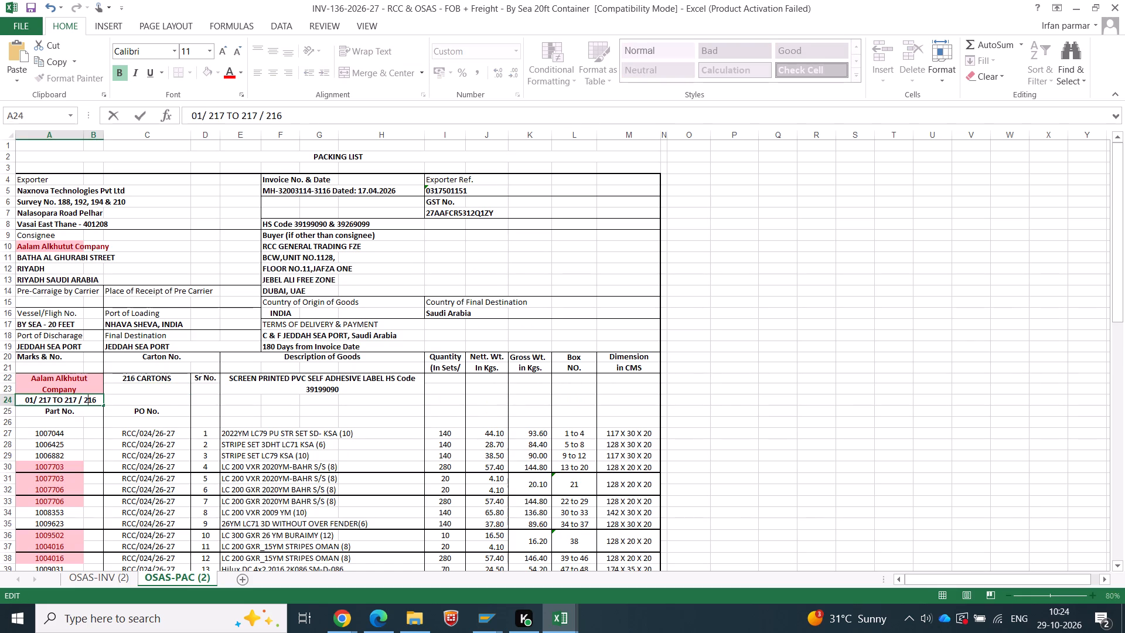
{"action": "key", "text": "Left"}
{"action": "key", "text": "Left"}
{"action": "key", "text": "Left"}
{"action": "key", "text": "Left"}
{"action": "key", "text": "shift+Left"}
{"action": "key", "text": "6"}
{"action": "key", "text": "Left"}
{"action": "key", "text": "Left"}
{"action": "key", "text": "Left"}
{"action": "key", "text": "Left"}
{"action": "key", "text": "Left"}
{"action": "key", "text": "Left"}
{"action": "key", "text": "Left"}
{"action": "key", "text": "shift+Left"}
{"action": "key", "text": "6"}
{"action": "key", "text": "Return"}
{"action": "key", "text": "ctrl+s"}
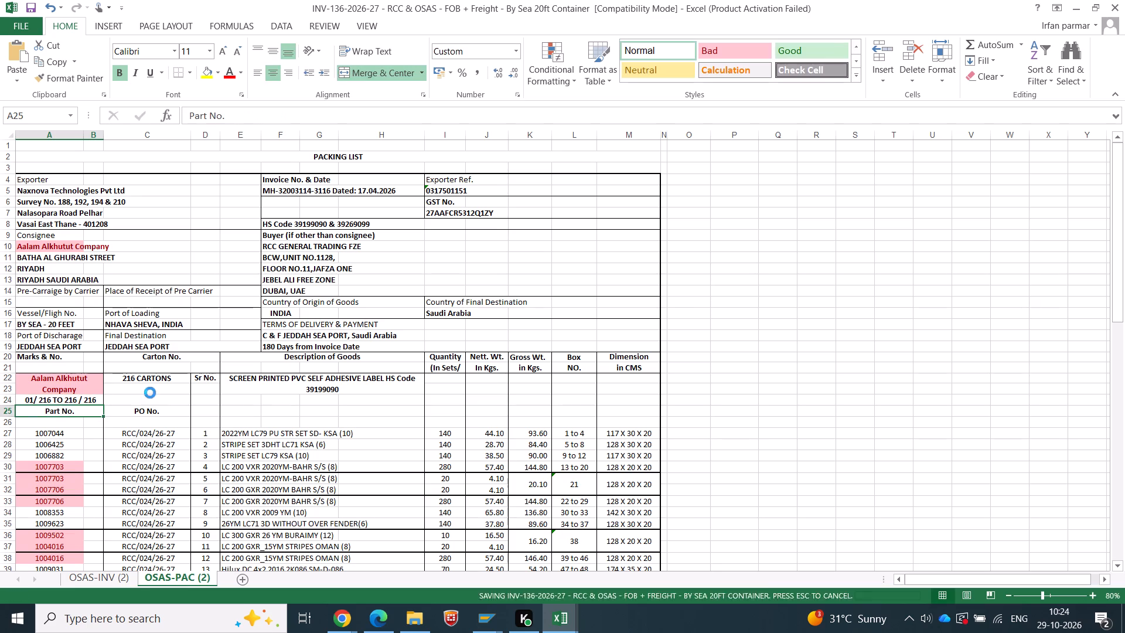
Switch to SAP and retry opening sales order 13003488 for change.
{"action": "key", "text": "alt+Tab"}
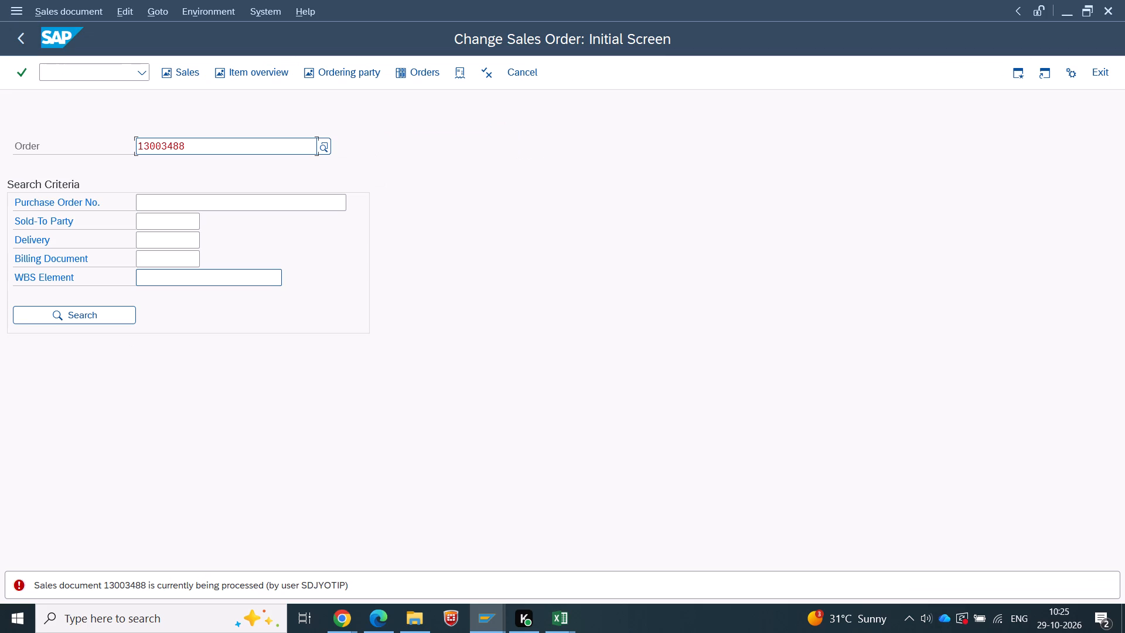
{"action": "key", "text": "Return"}
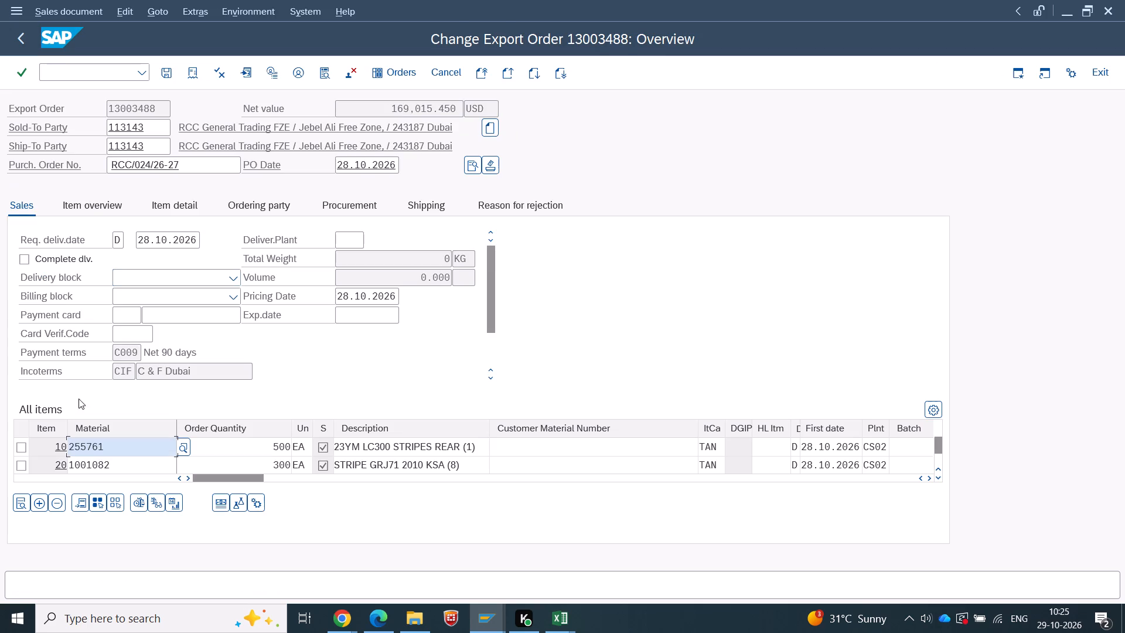
In the order's item overview, set the order quantity of item 20, material 1001082, to 280.
{"action": "left_click", "coordinate": [100, 207]}
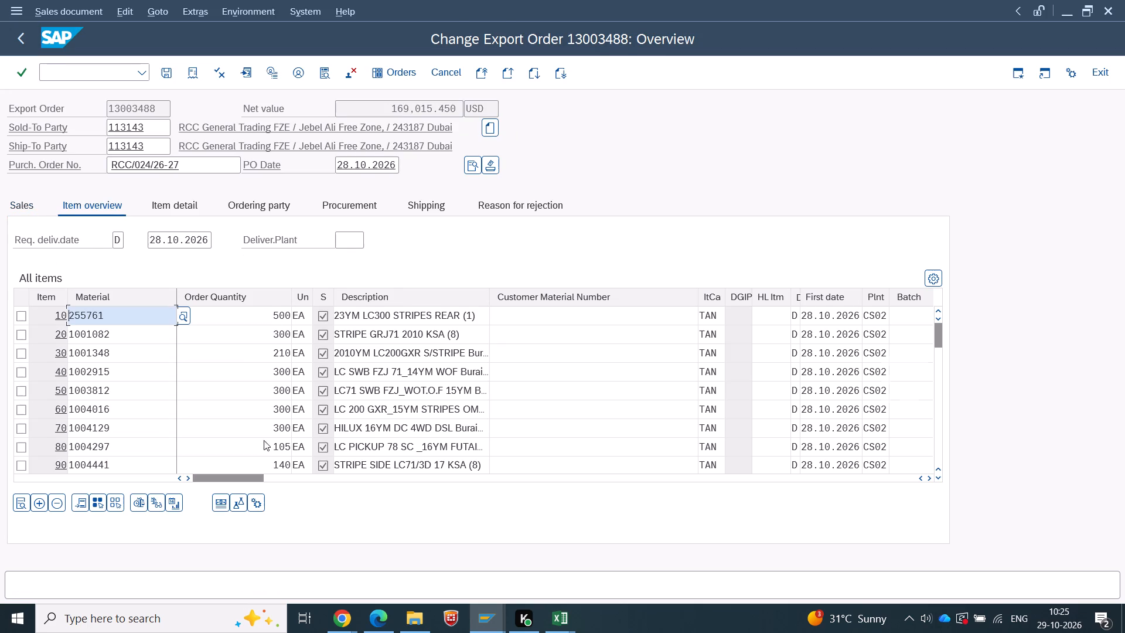
{"action": "left_click", "coordinate": [265, 338]}
{"action": "type", "text": "280"}
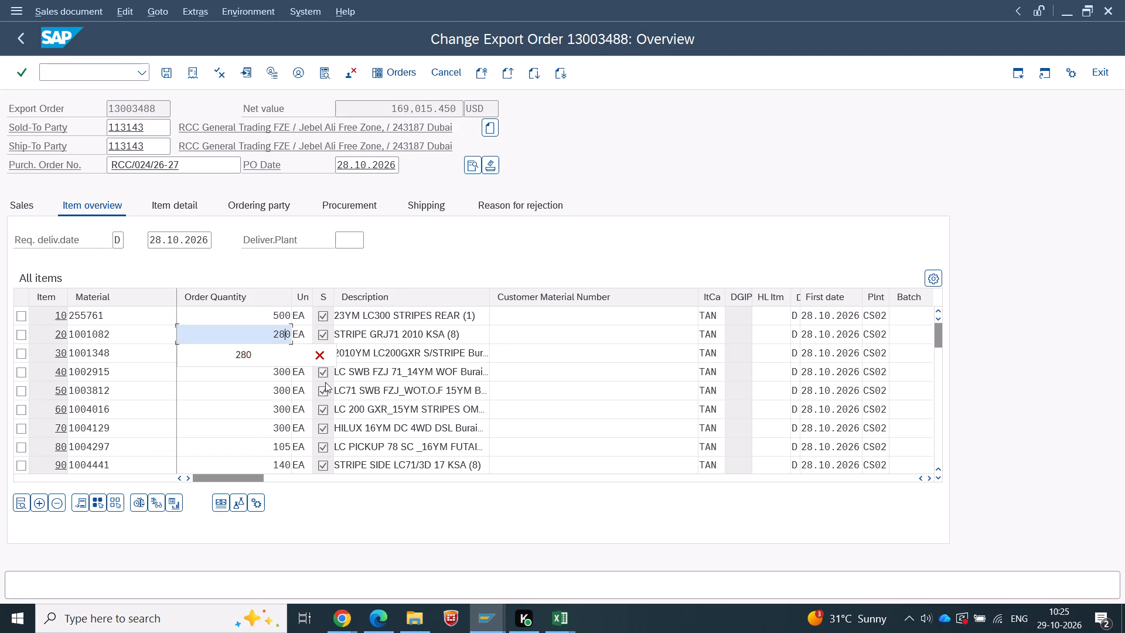
{"action": "key", "text": "Return"}
{"action": "key", "text": "Return"}
{"action": "key", "text": "Return"}
{"action": "key", "text": "Return"}
{"action": "key", "text": "Return"}
{"action": "key", "text": "Return"}
{"action": "key", "text": "Return"}
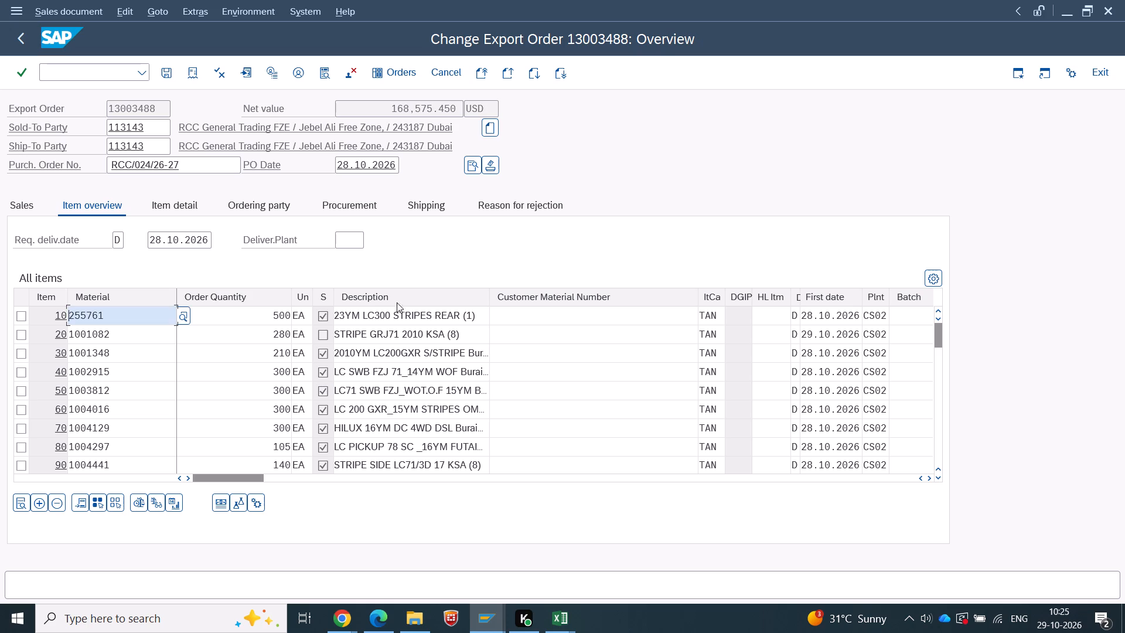
Copy the order's net value and check it against the invoice total in OSAS-INV (2).
{"action": "left_click_drag", "start_coordinate": [384, 109], "coordinate": [553, 108]}
{"action": "key", "text": "ctrl+c"}
{"action": "key", "text": "alt+Tab"}
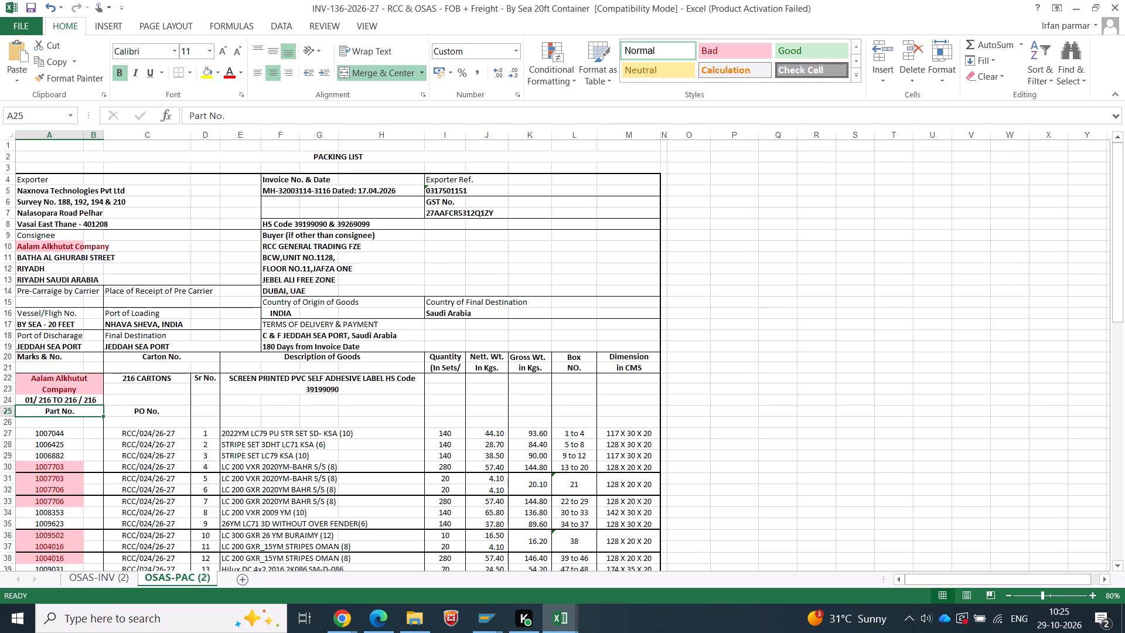
{"action": "left_click", "coordinate": [92, 578]}
{"action": "scroll", "coordinate": [773, 360], "scroll_direction": "down", "scroll_amount": 3}
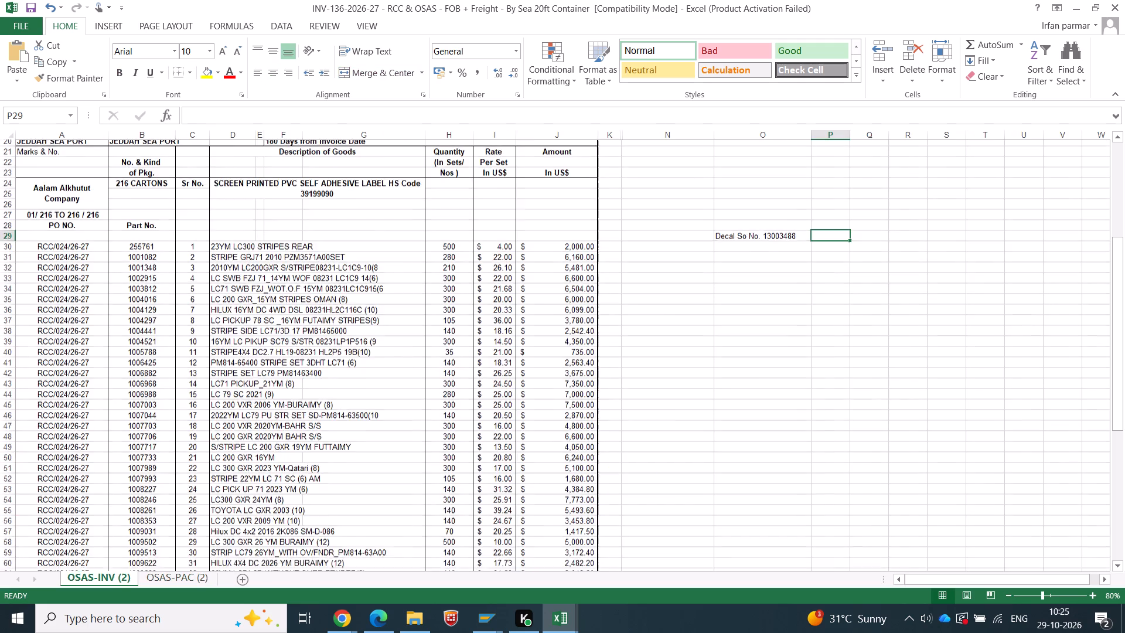
{"action": "scroll", "coordinate": [776, 356], "scroll_direction": "down", "scroll_amount": 6}
{"action": "key", "text": "alt+Tab"}
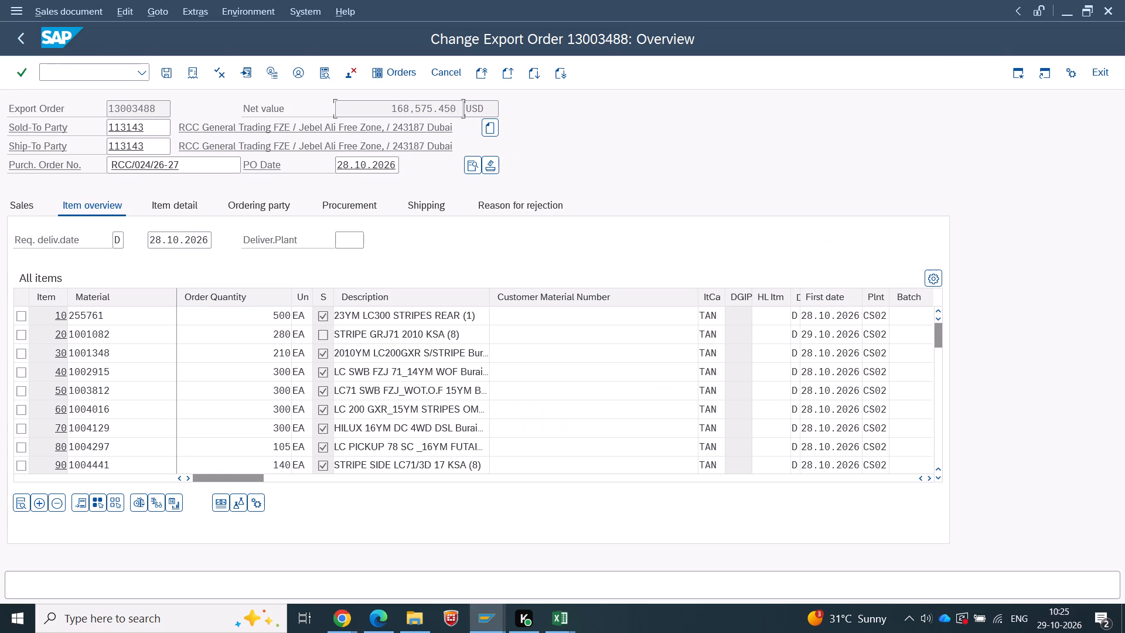
Switch through the open windows to bring up Sheet4 of the OSAS 24.10.2026 workbook.
{"action": "key", "text": "alt+Tab"}
{"action": "key", "text": "alt+Tab"}
{"action": "key", "text": "alt+Tab"}
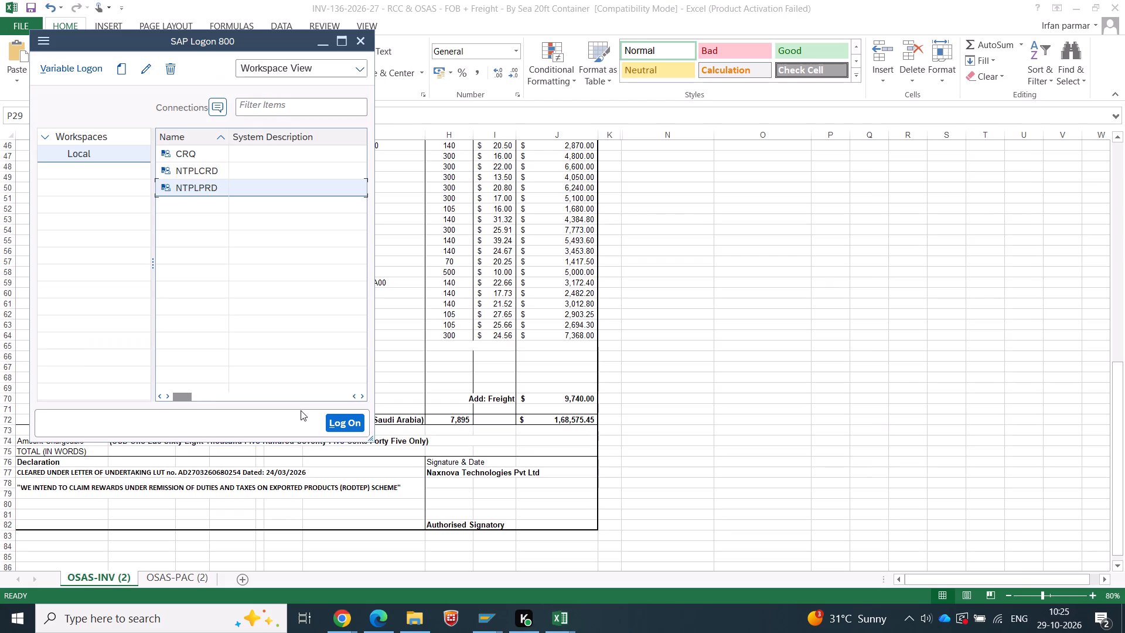
{"action": "key", "text": "alt+Tab"}
{"action": "key", "text": "alt+Tab"}
{"action": "key", "text": "alt+Tab"}
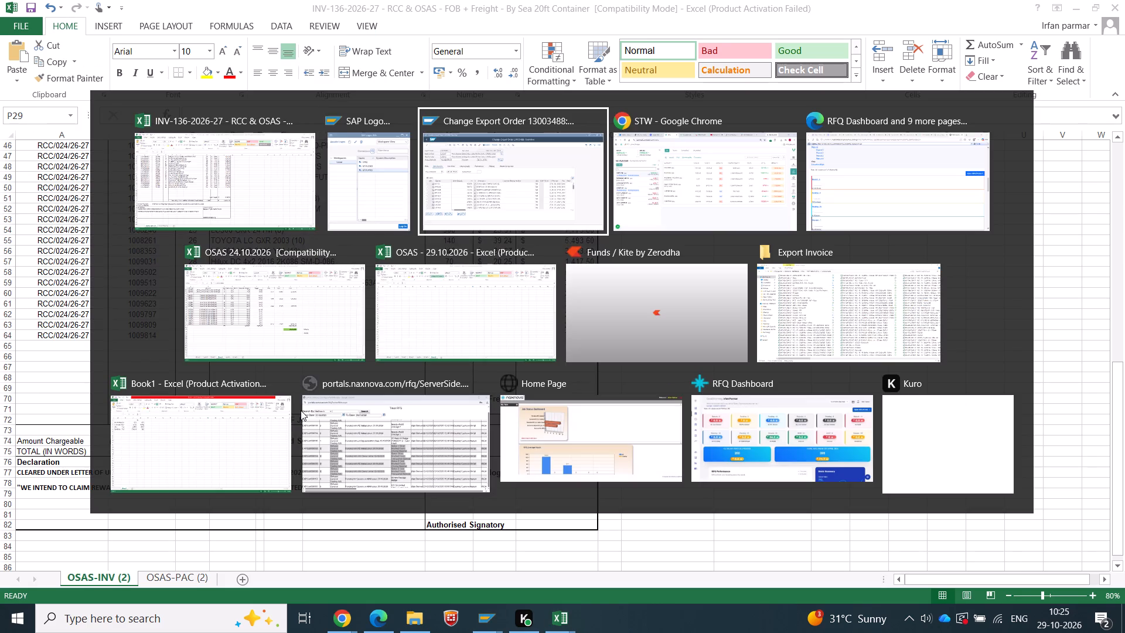
{"action": "key", "text": "alt+Tab"}
{"action": "key", "text": "alt+Tab"}
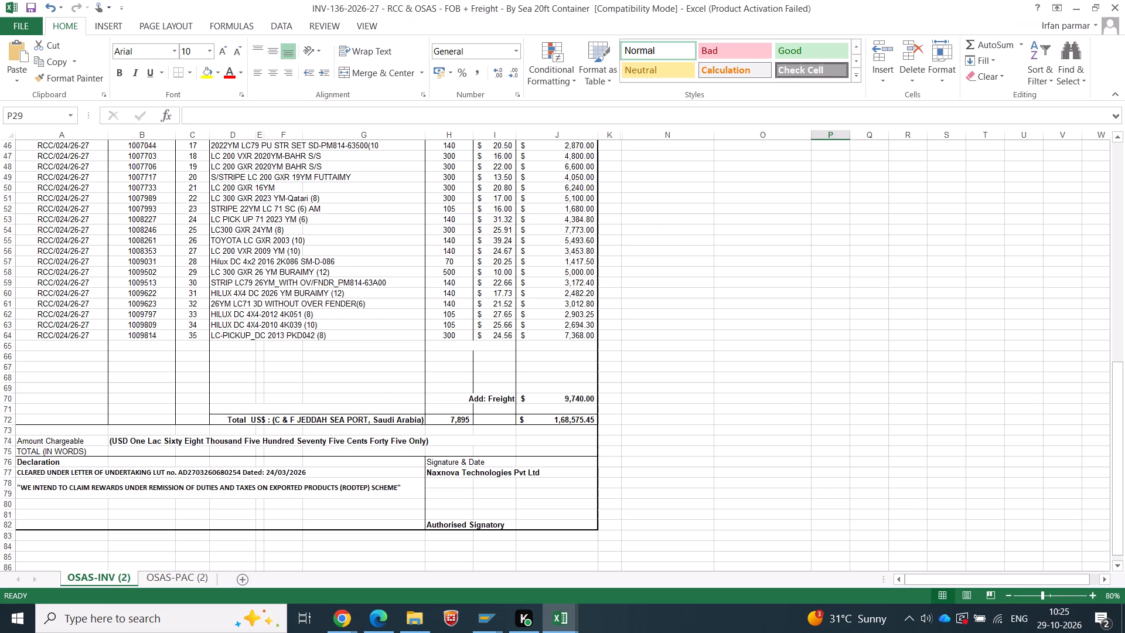
{"action": "key", "text": "alt+Tab"}
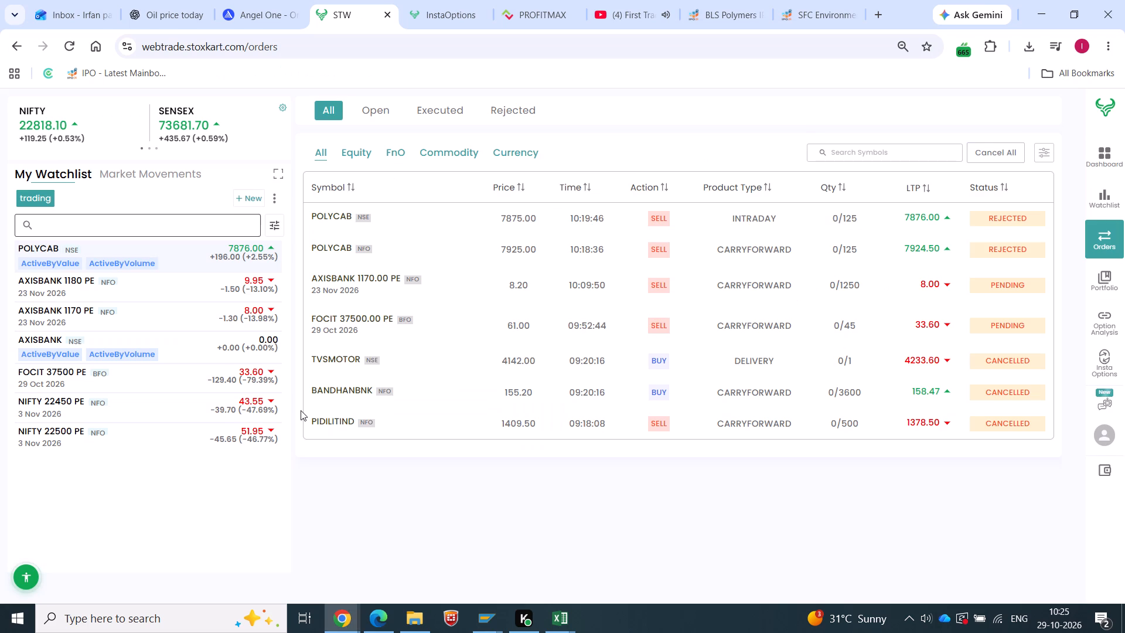
{"action": "key", "text": "alt+Tab"}
{"action": "key", "text": "alt+Tab"}
{"action": "key", "text": "alt+Tab"}
{"action": "key", "text": "alt+Tab"}
{"action": "key", "text": "alt+Tab"}
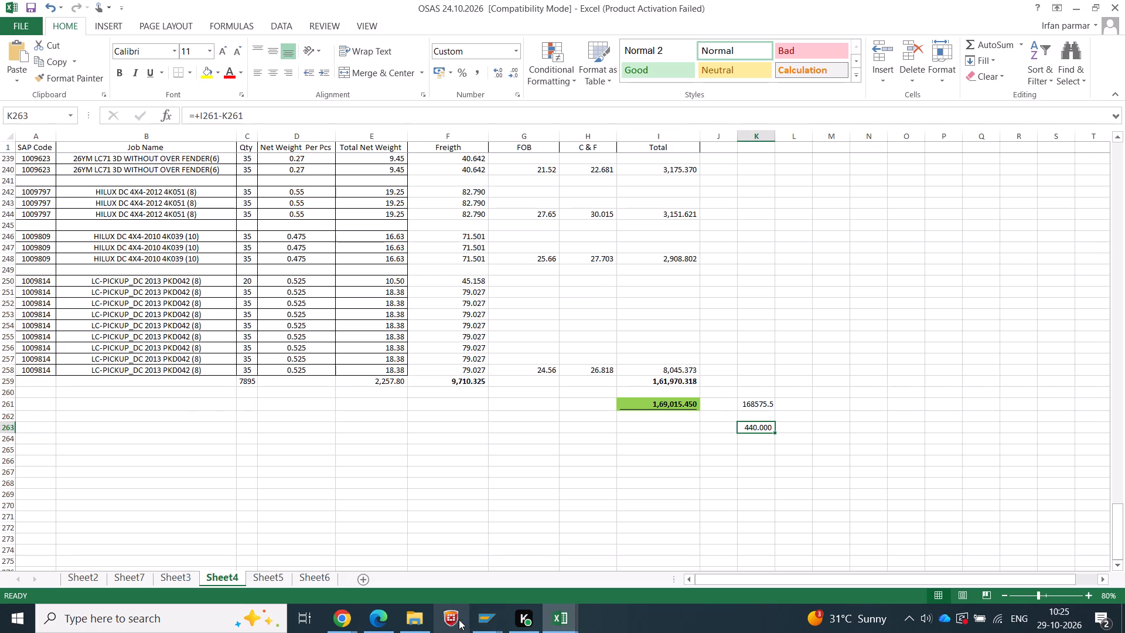
Copy the net value of order 13003488 in SAP and compare it with the totals in Sheet4 of OSAS 24.10.2026.
{"action": "left_click", "coordinate": [479, 620]}
{"action": "left_click", "coordinate": [504, 564]}
{"action": "scroll", "coordinate": [180, 319], "scroll_direction": "up", "scroll_amount": 4}
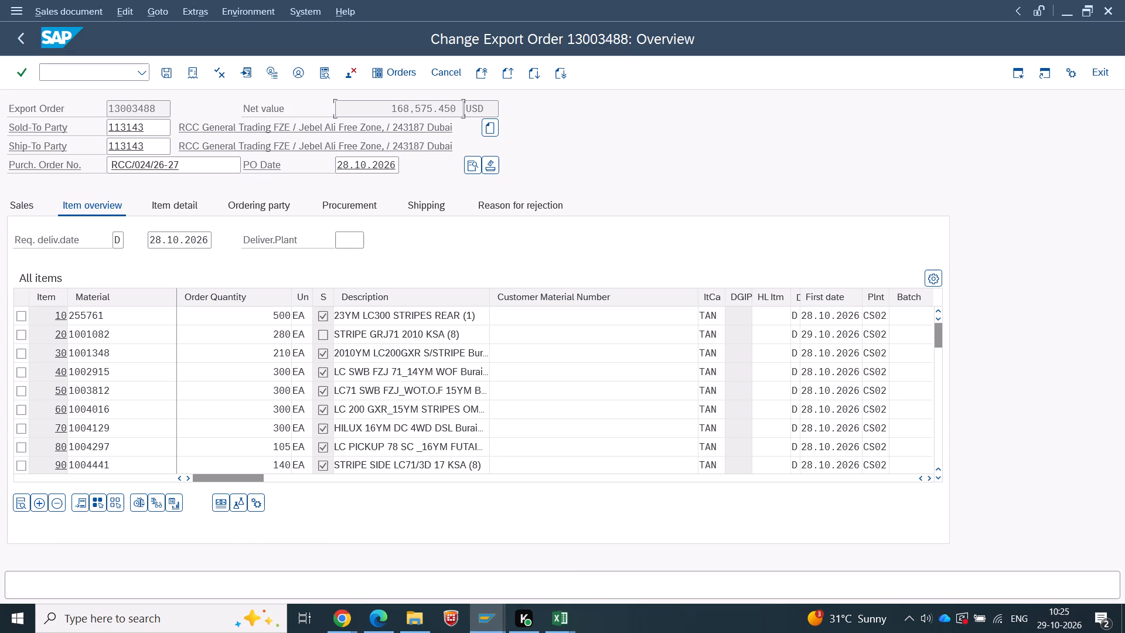
{"action": "left_click_drag", "start_coordinate": [391, 110], "coordinate": [454, 115]}
{"action": "left_click_drag", "start_coordinate": [454, 115], "coordinate": [554, 131]}
{"action": "key", "text": "ctrl+c"}
{"action": "key", "text": "alt+Tab"}
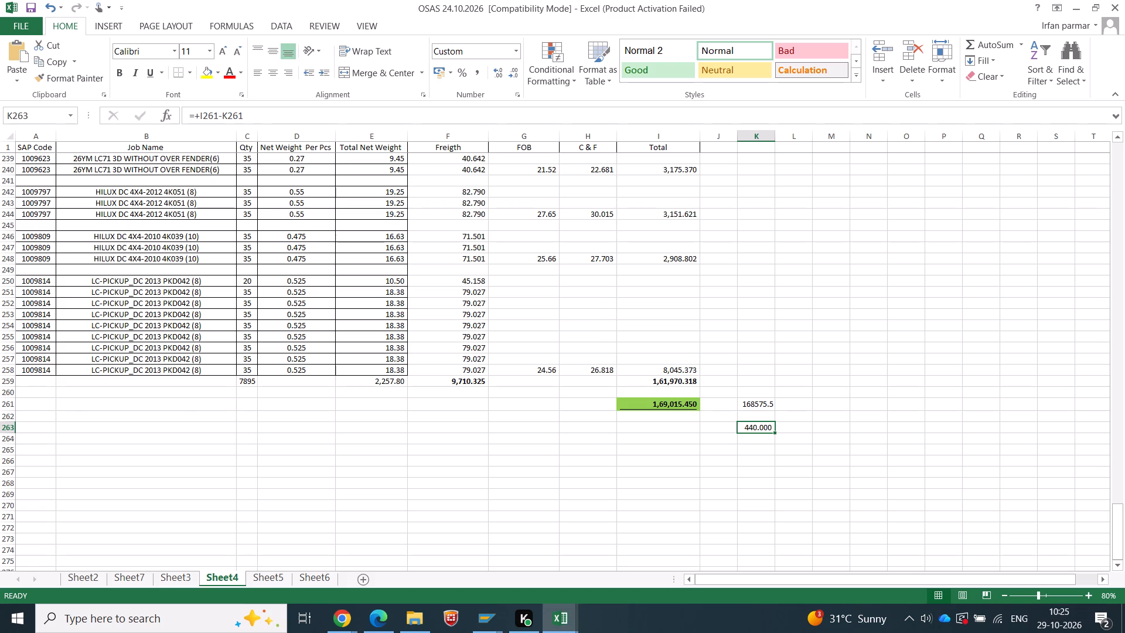
{"action": "key", "text": "alt+Tab"}
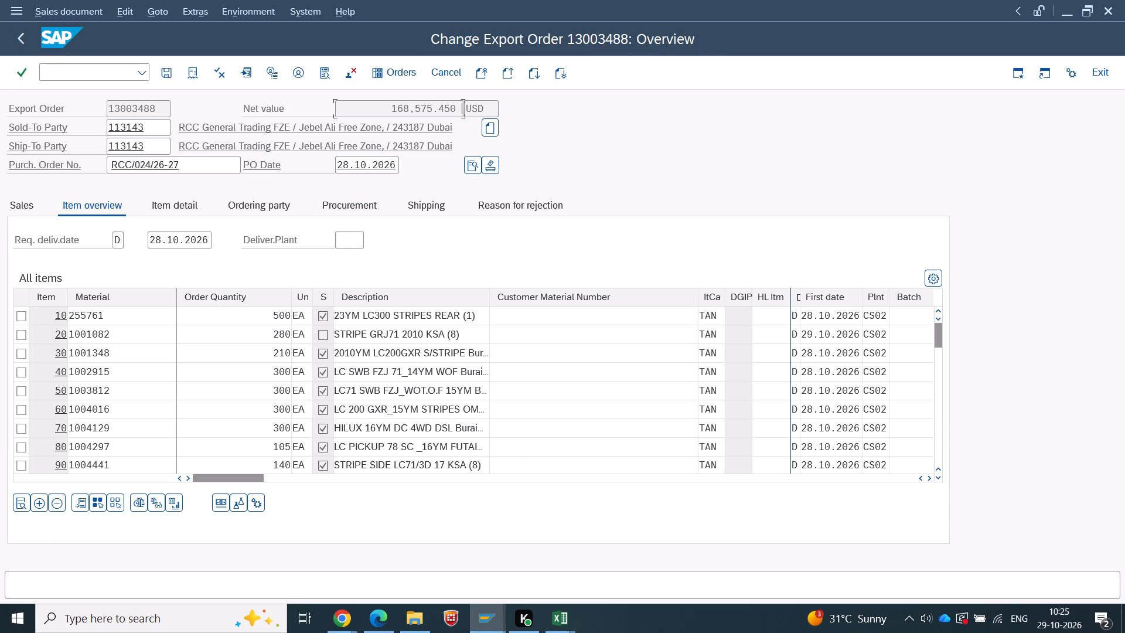
{"action": "key", "text": "alt+Tab"}
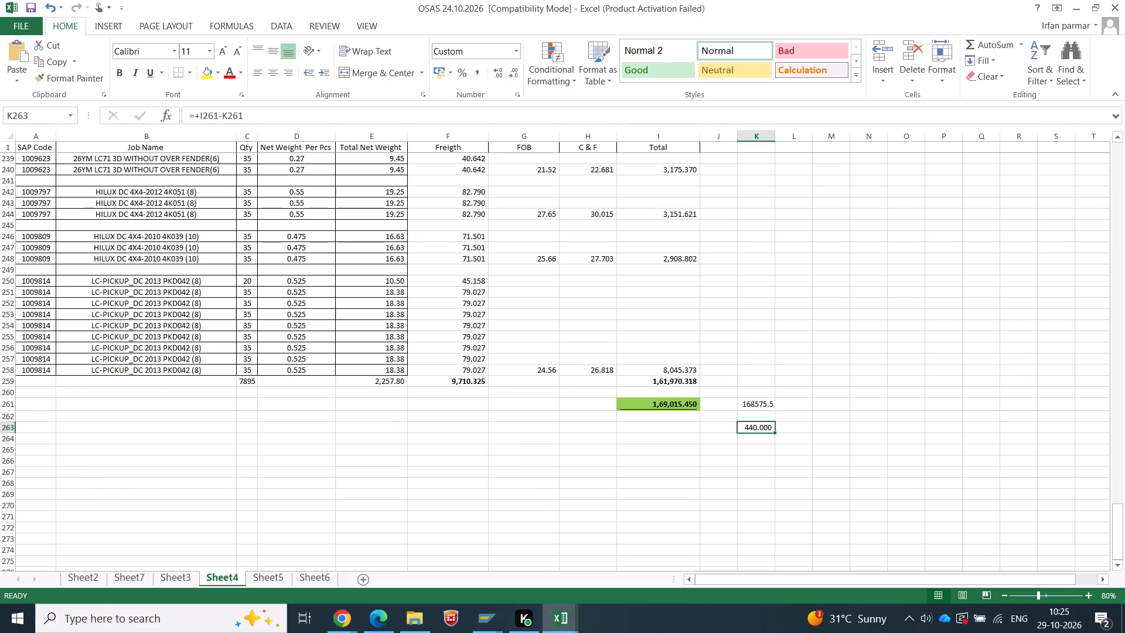
{"action": "key", "text": "alt+Tab"}
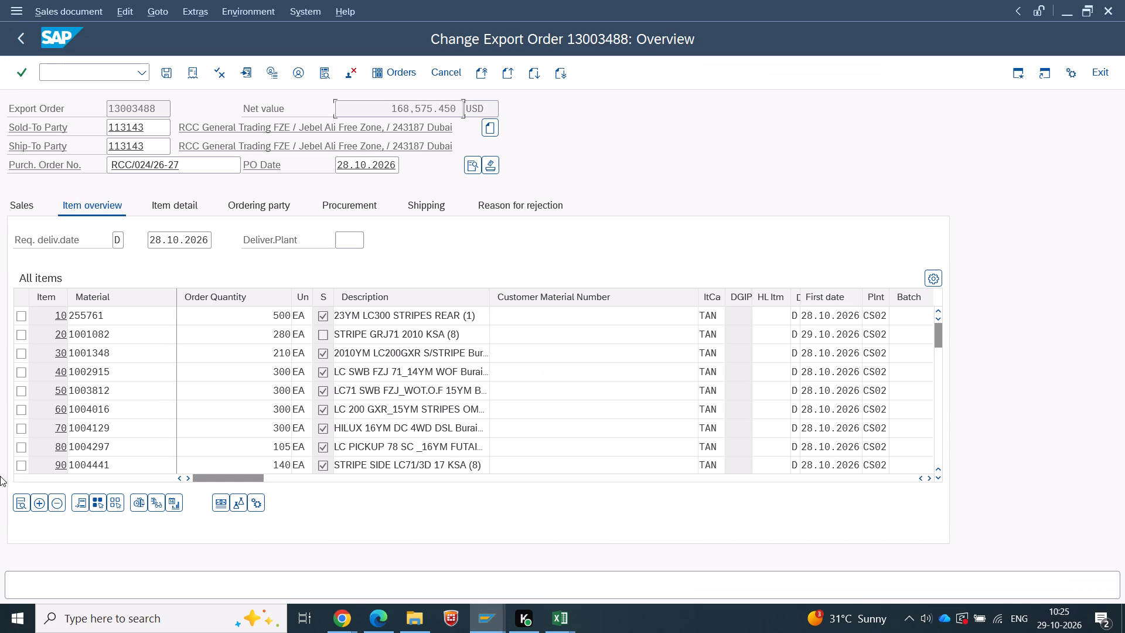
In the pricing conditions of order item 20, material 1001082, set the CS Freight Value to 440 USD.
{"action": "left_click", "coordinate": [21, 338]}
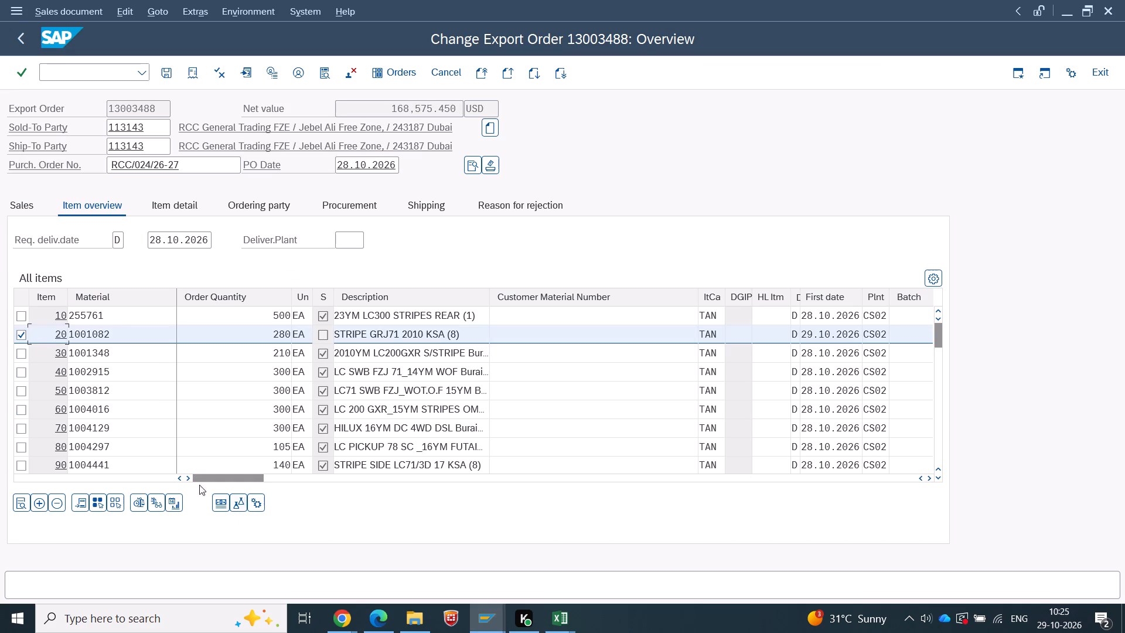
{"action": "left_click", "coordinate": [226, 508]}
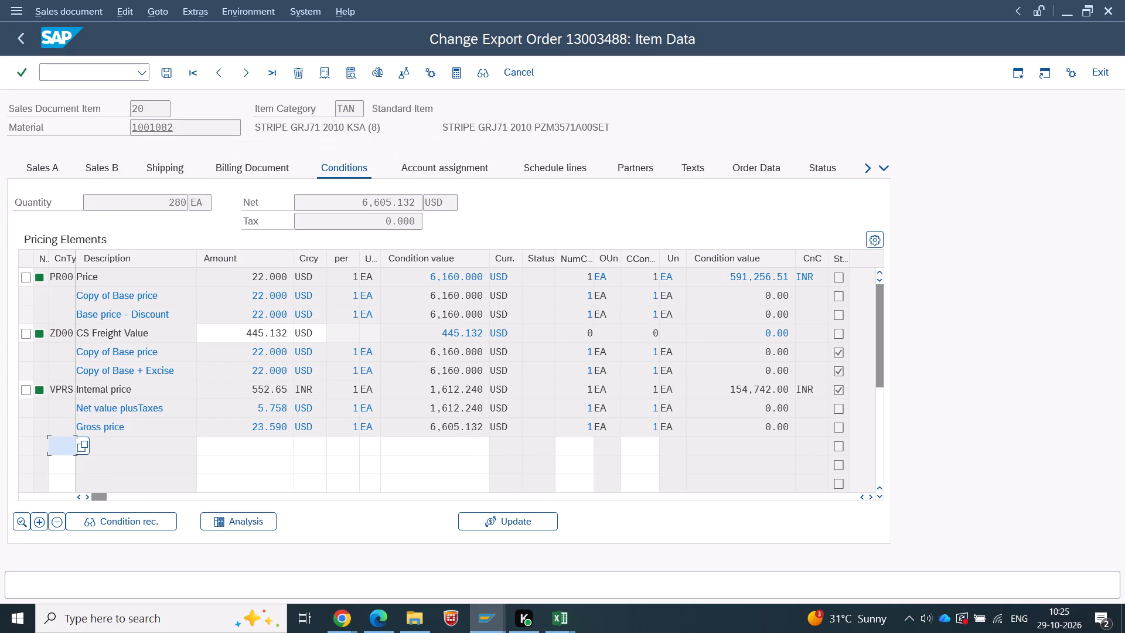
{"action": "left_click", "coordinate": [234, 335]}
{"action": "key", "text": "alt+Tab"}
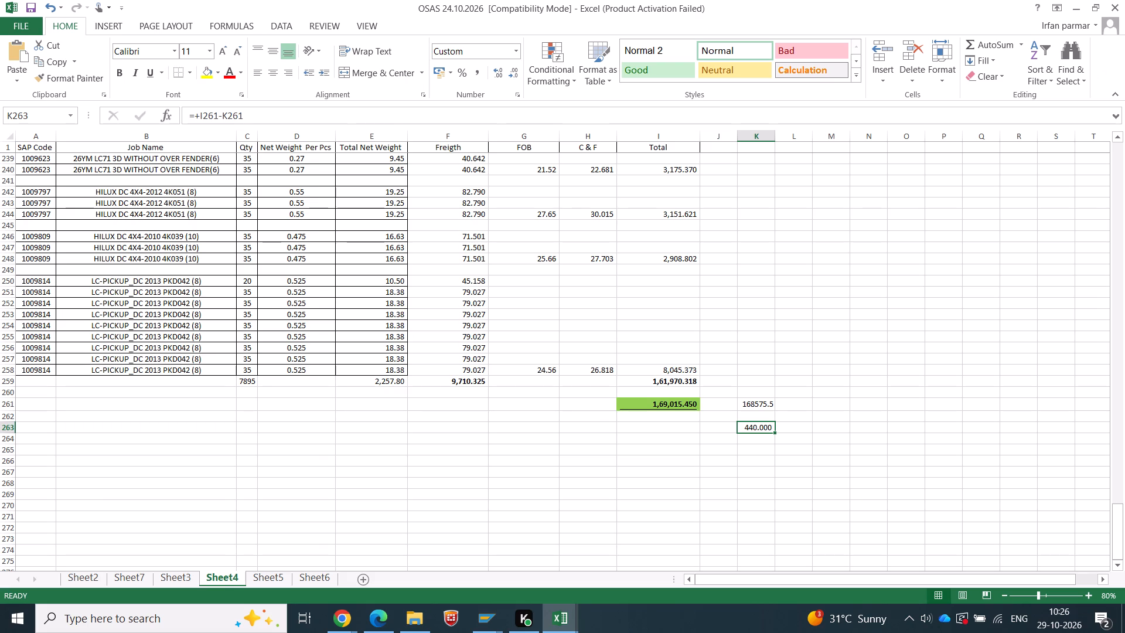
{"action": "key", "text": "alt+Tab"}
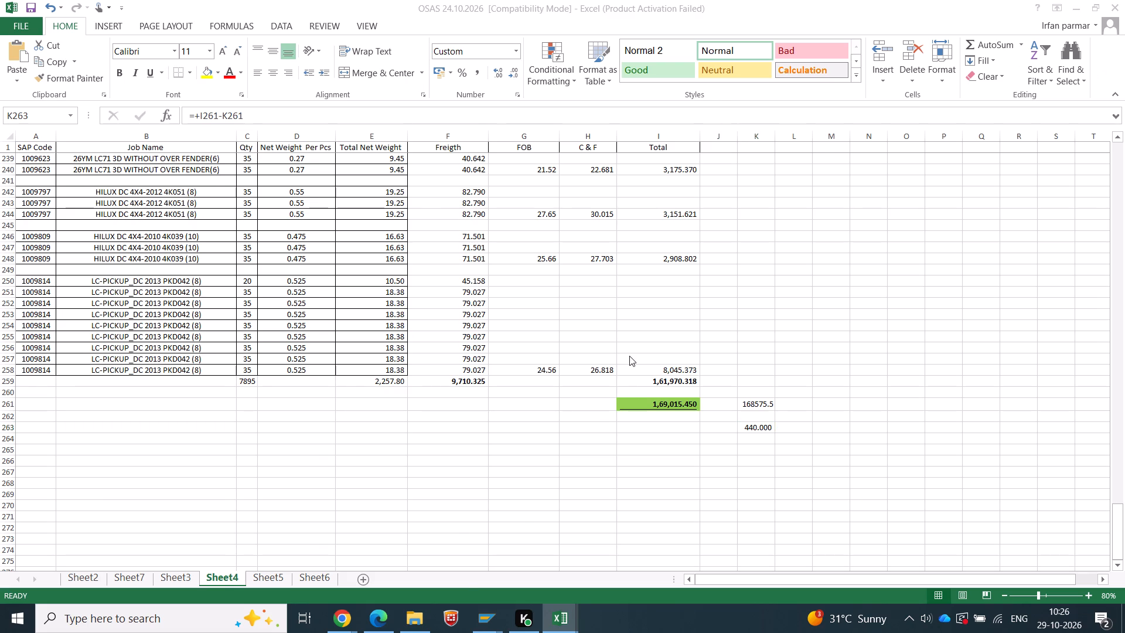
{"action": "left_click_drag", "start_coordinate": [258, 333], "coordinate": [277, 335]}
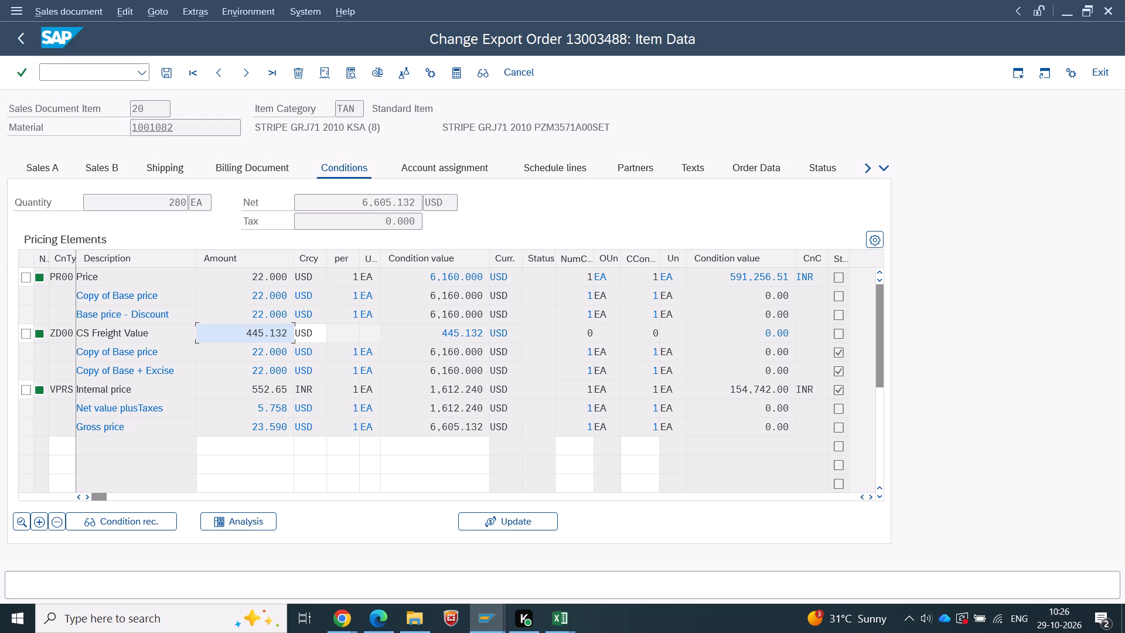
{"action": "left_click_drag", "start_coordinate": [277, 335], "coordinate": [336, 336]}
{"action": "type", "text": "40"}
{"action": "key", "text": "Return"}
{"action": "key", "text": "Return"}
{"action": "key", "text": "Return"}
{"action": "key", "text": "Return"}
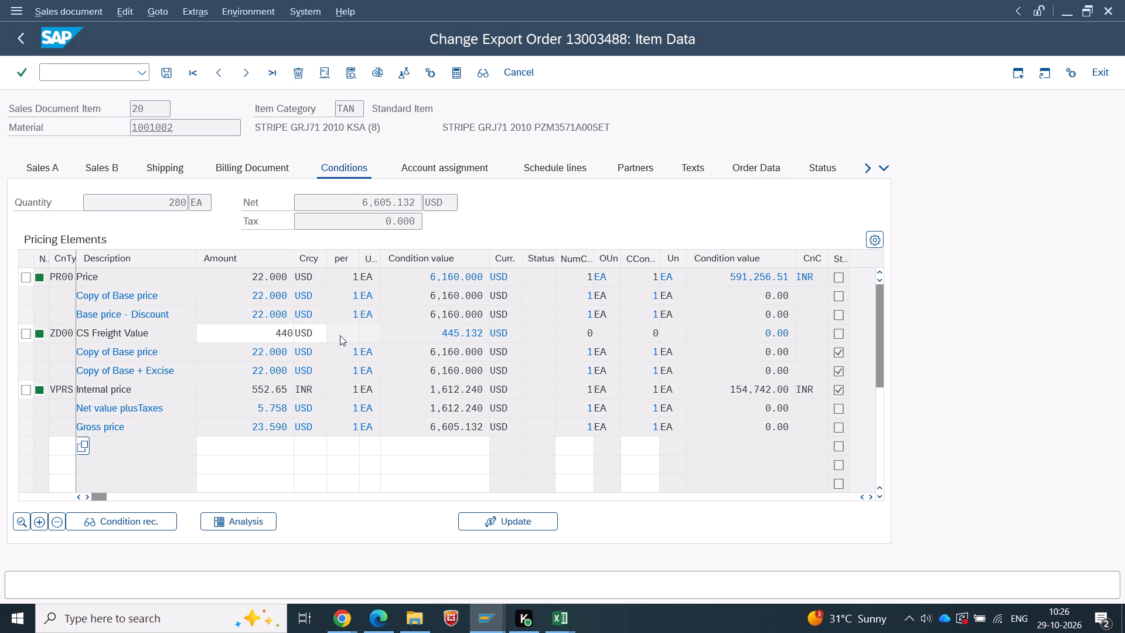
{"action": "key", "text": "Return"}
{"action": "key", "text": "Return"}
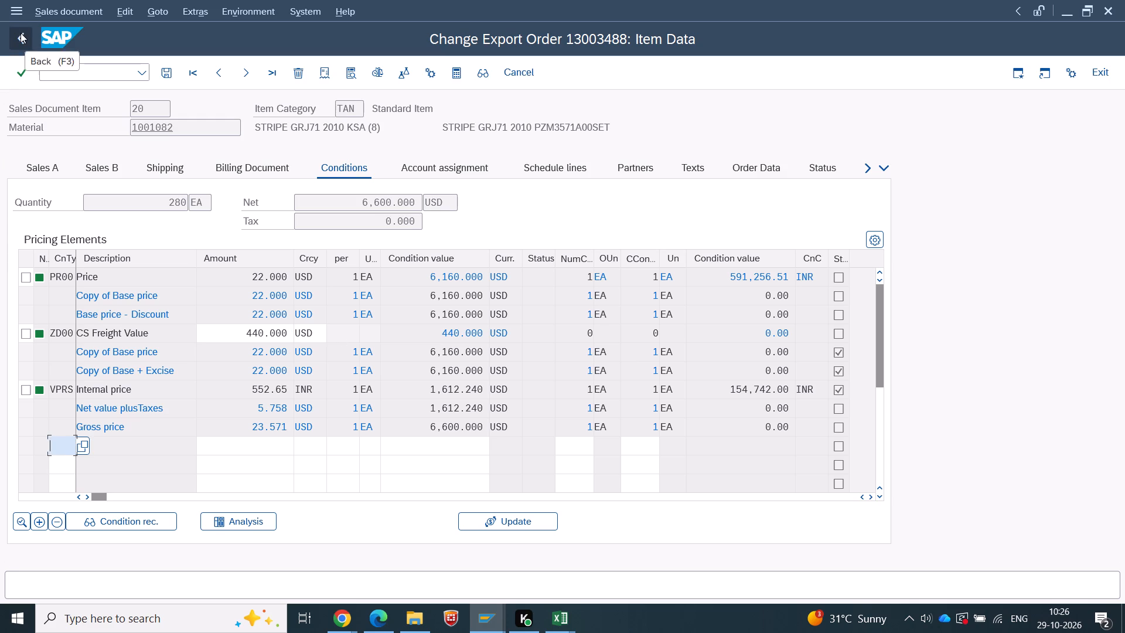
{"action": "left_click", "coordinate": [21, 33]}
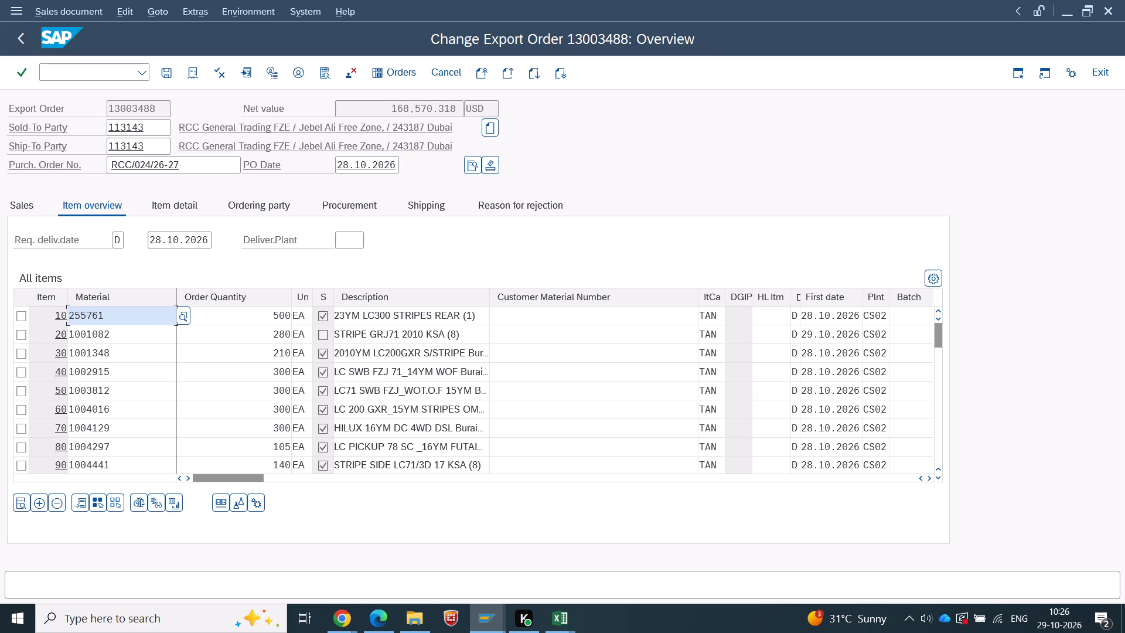
Check the order's net value against cell K261 in Sheet4 of OSAS 24.10.2026.
{"action": "key", "text": "alt+Tab"}
{"action": "left_click", "coordinate": [759, 403]}
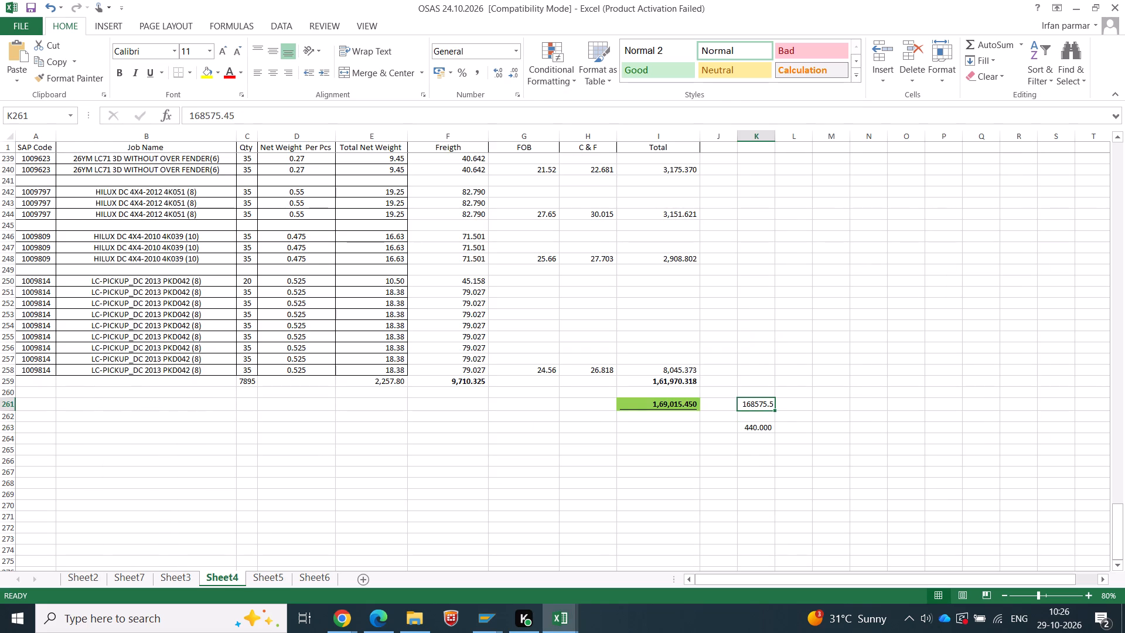
{"action": "key", "text": "alt+Tab"}
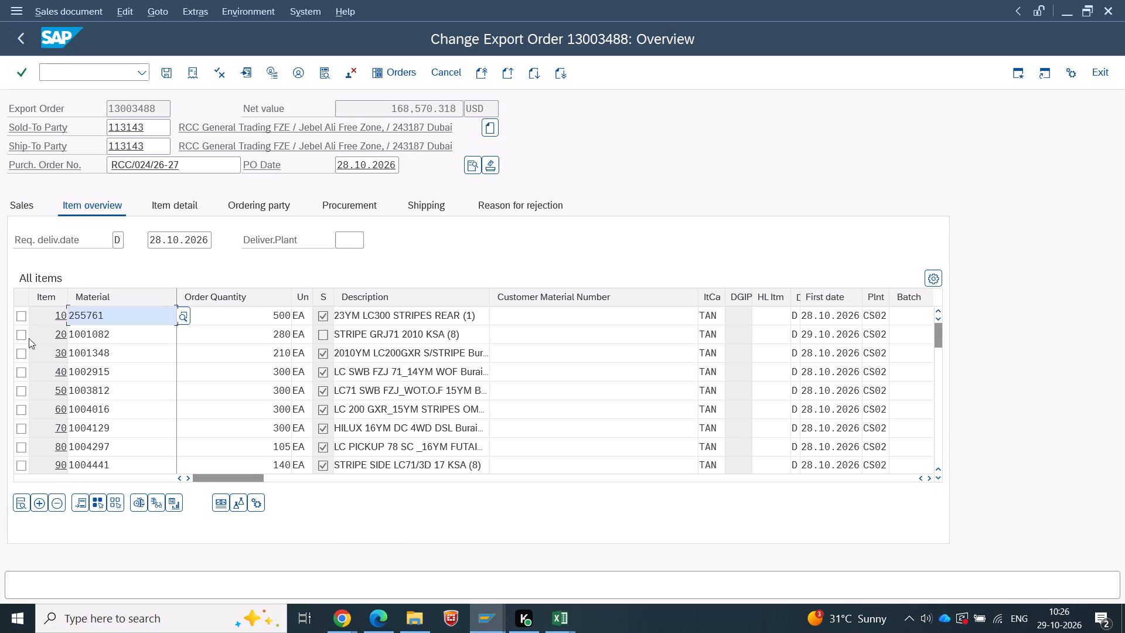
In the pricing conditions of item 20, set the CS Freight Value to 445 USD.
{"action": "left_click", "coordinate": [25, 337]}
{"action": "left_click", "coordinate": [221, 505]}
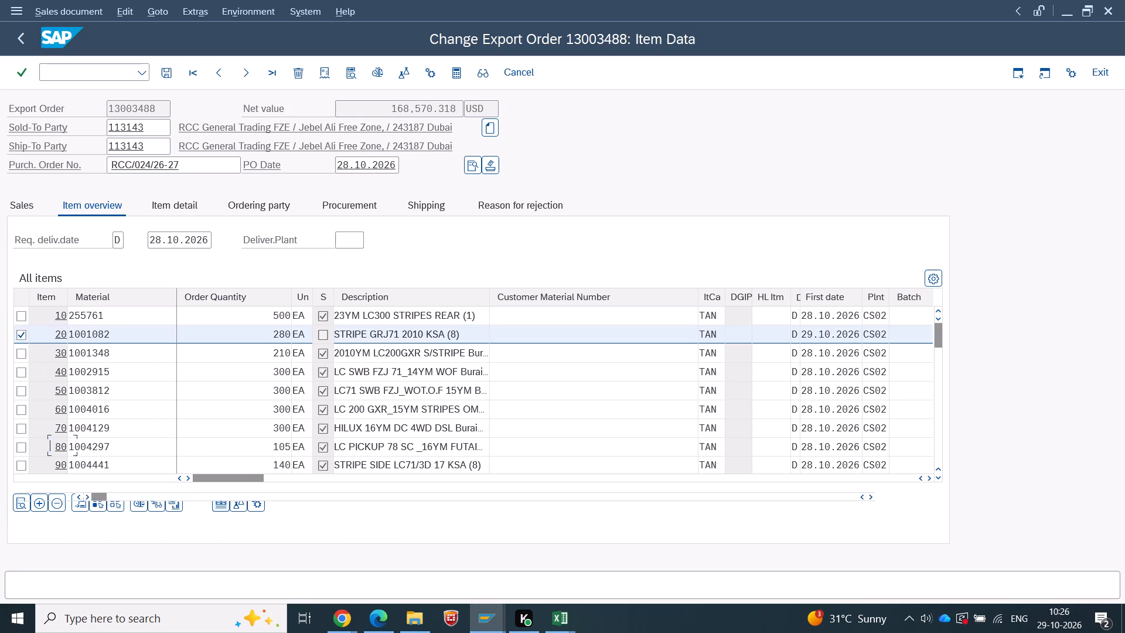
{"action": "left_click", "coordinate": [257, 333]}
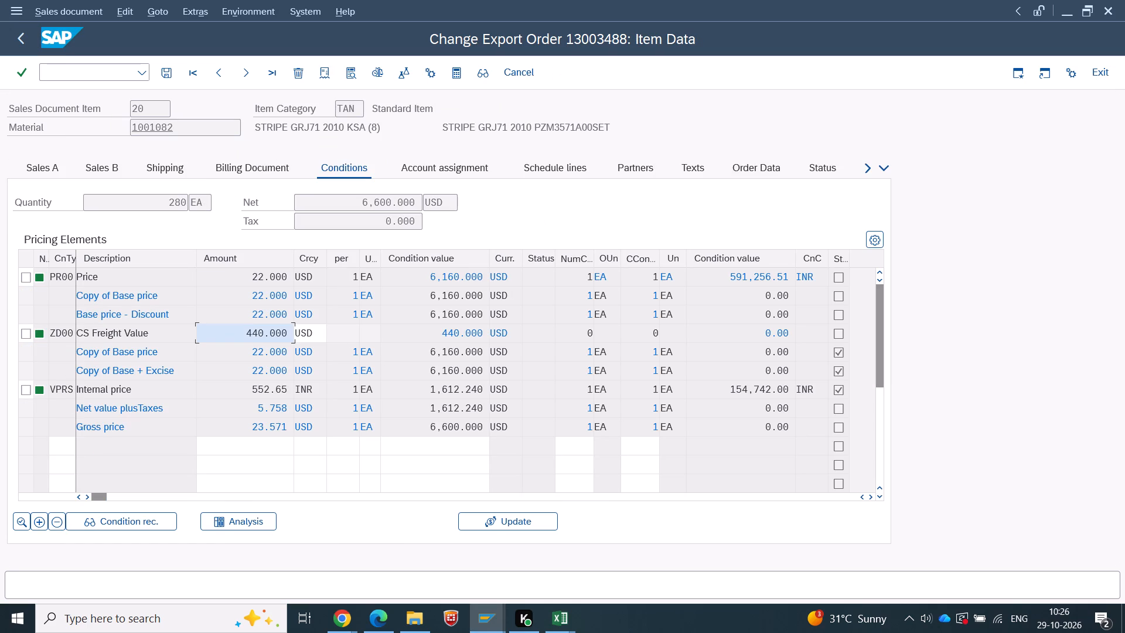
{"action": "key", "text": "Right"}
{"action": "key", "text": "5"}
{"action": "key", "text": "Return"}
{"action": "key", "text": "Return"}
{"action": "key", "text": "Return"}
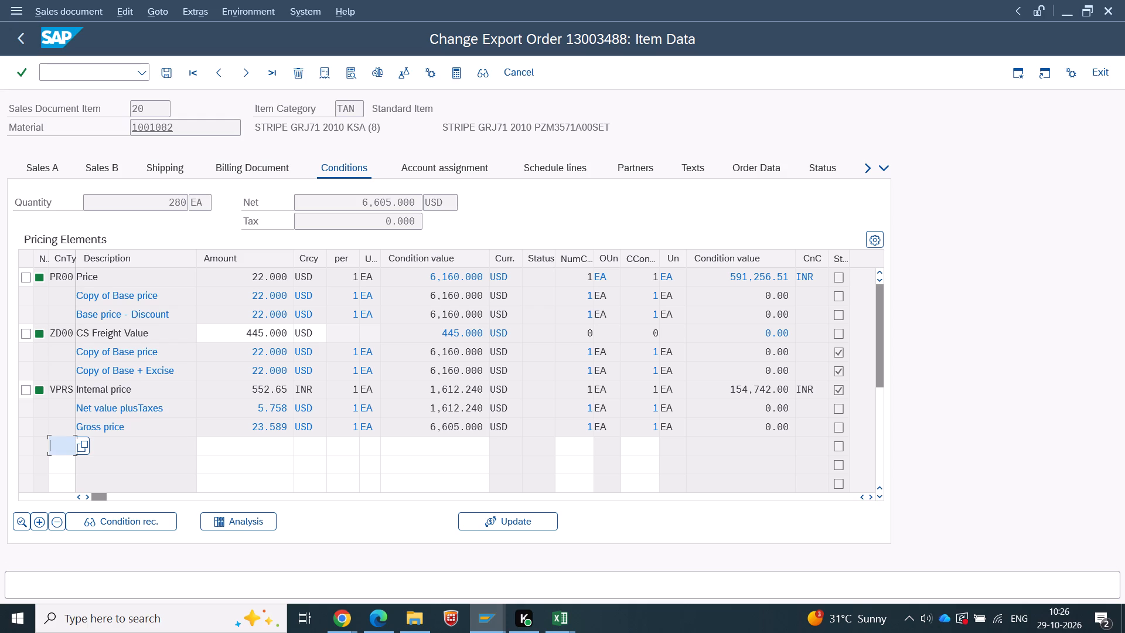
Copy the order's net value from the overview into cell L261 of Sheet4 and fit the column width.
{"action": "key", "text": "alt+Tab"}
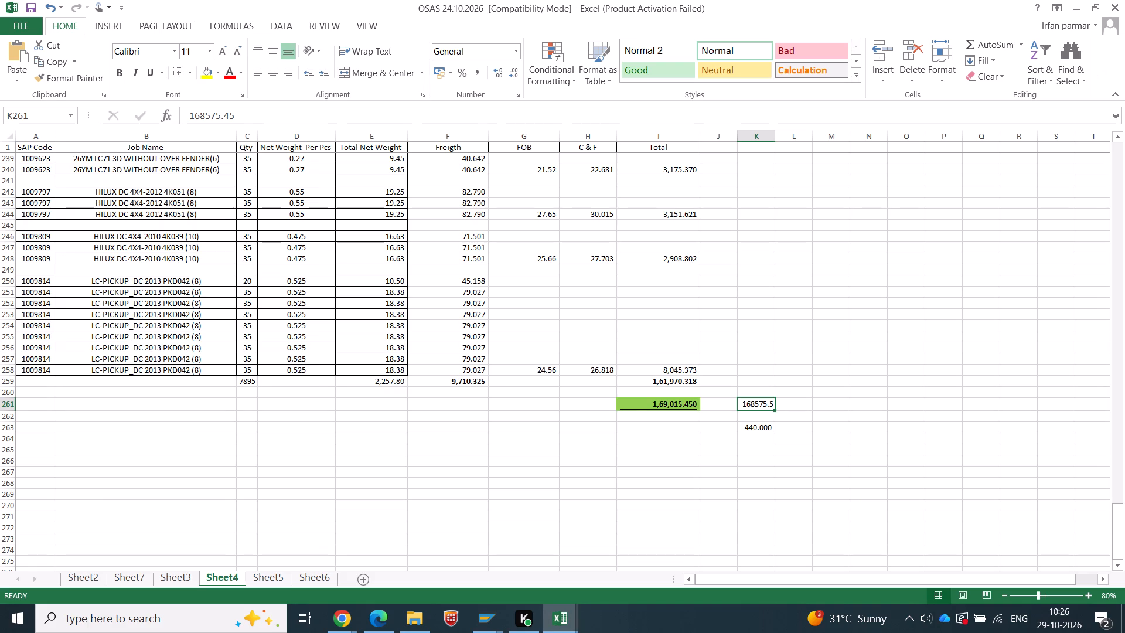
{"action": "left_click", "coordinate": [771, 430]}
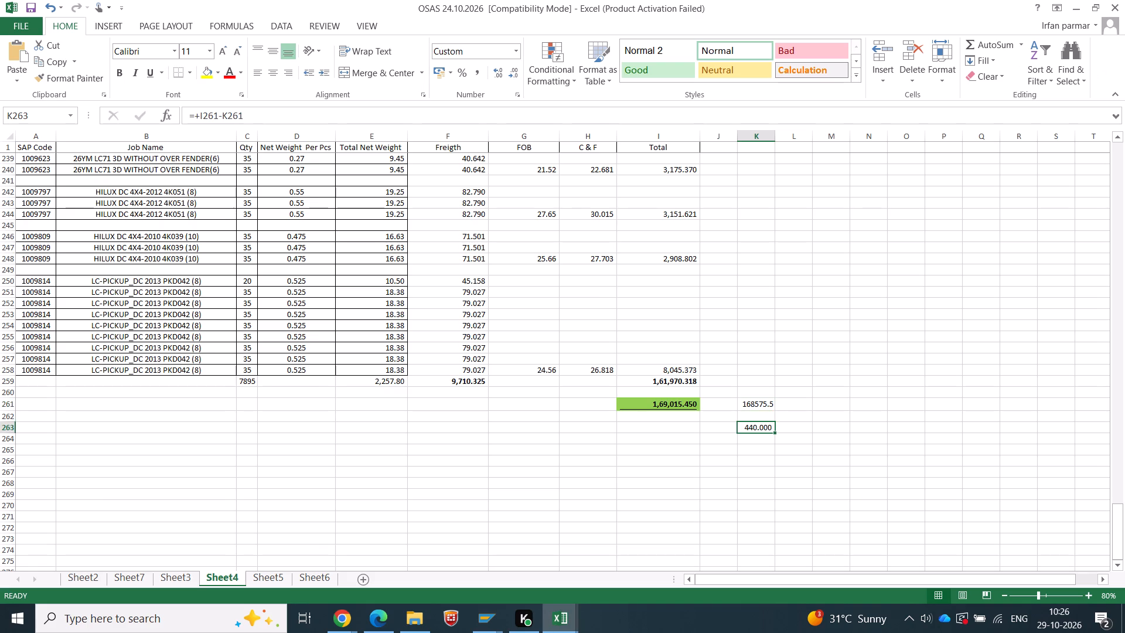
{"action": "left_click", "coordinate": [771, 402]}
{"action": "key", "text": "alt+Tab"}
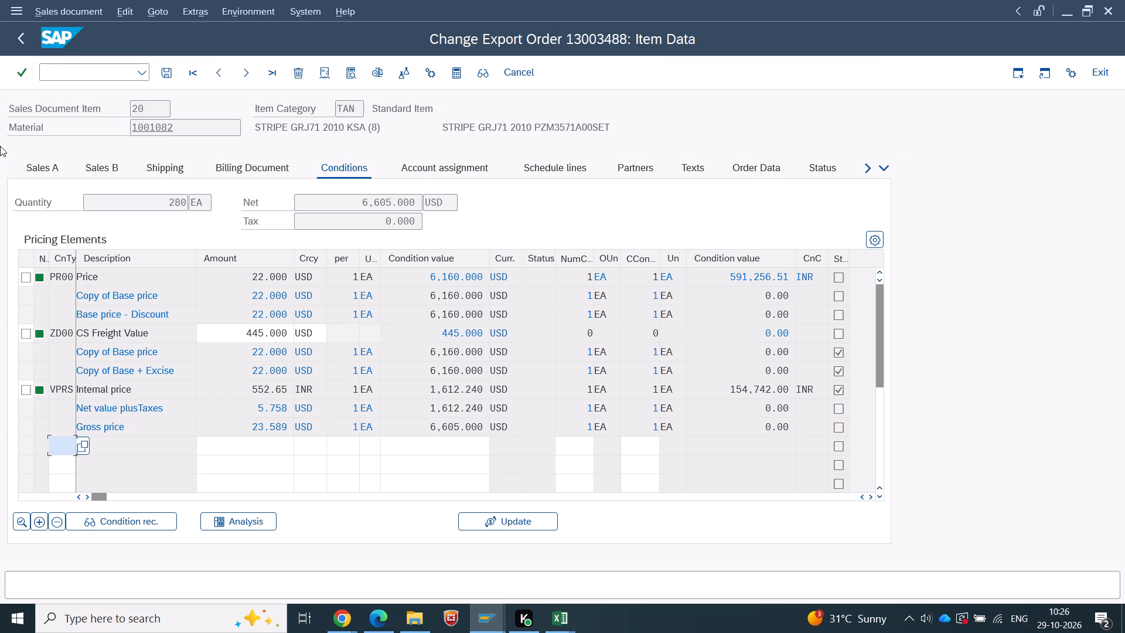
{"action": "left_click", "coordinate": [19, 42]}
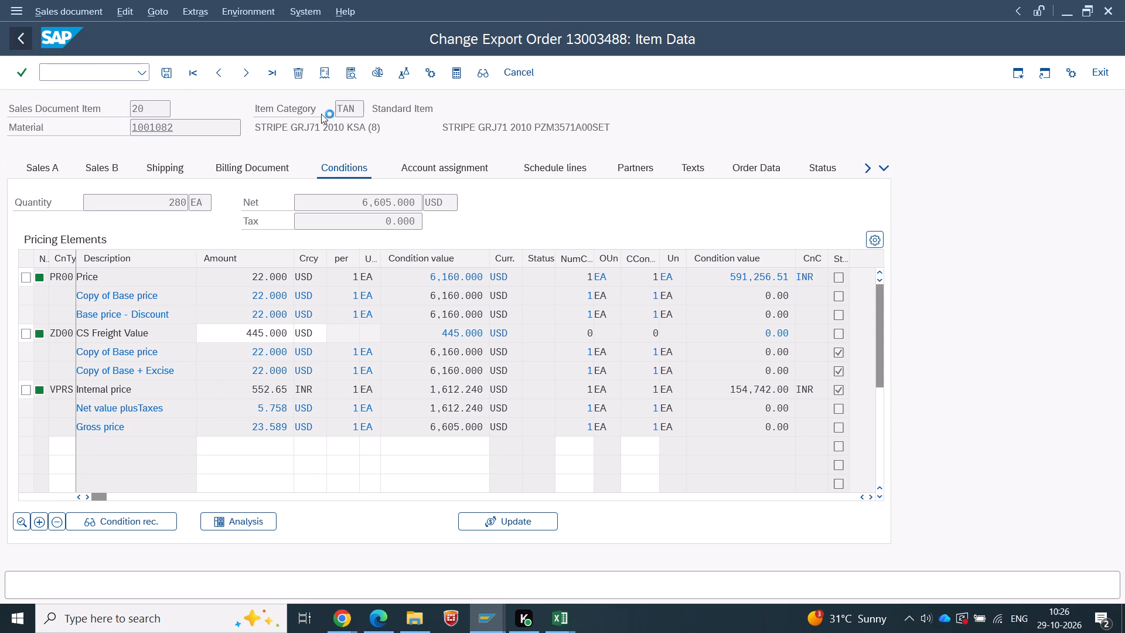
{"action": "key", "text": "alt+Tab"}
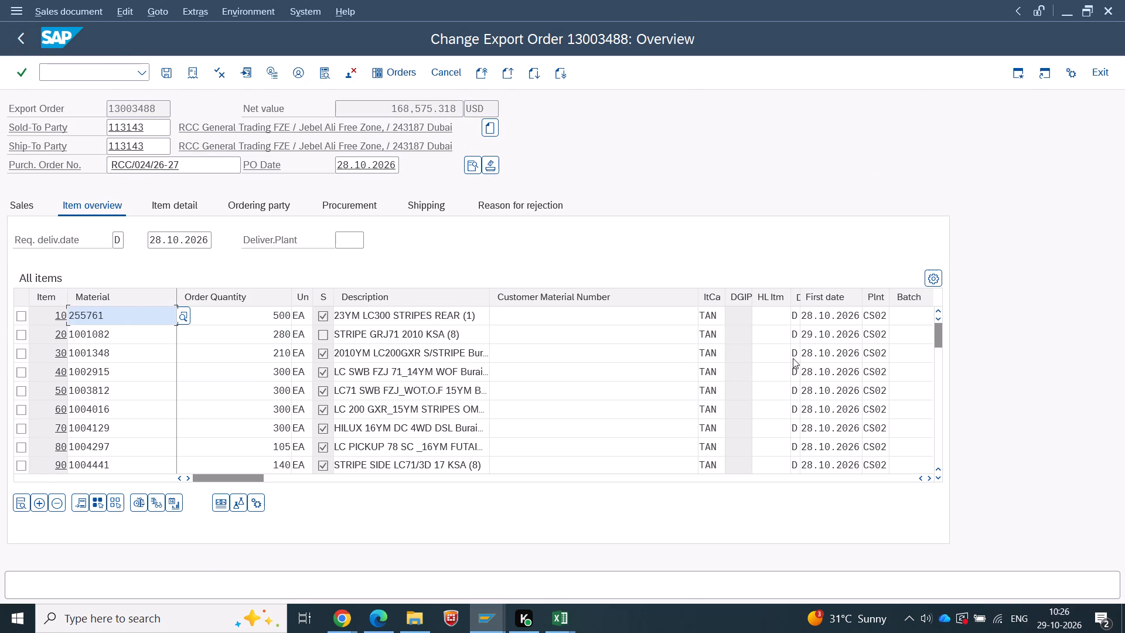
{"action": "key", "text": "alt+Tab"}
{"action": "left_click_drag", "start_coordinate": [387, 106], "coordinate": [497, 108]}
{"action": "key", "text": "ctrl+c"}
{"action": "key", "text": "alt+Tab"}
{"action": "left_click", "coordinate": [796, 405]}
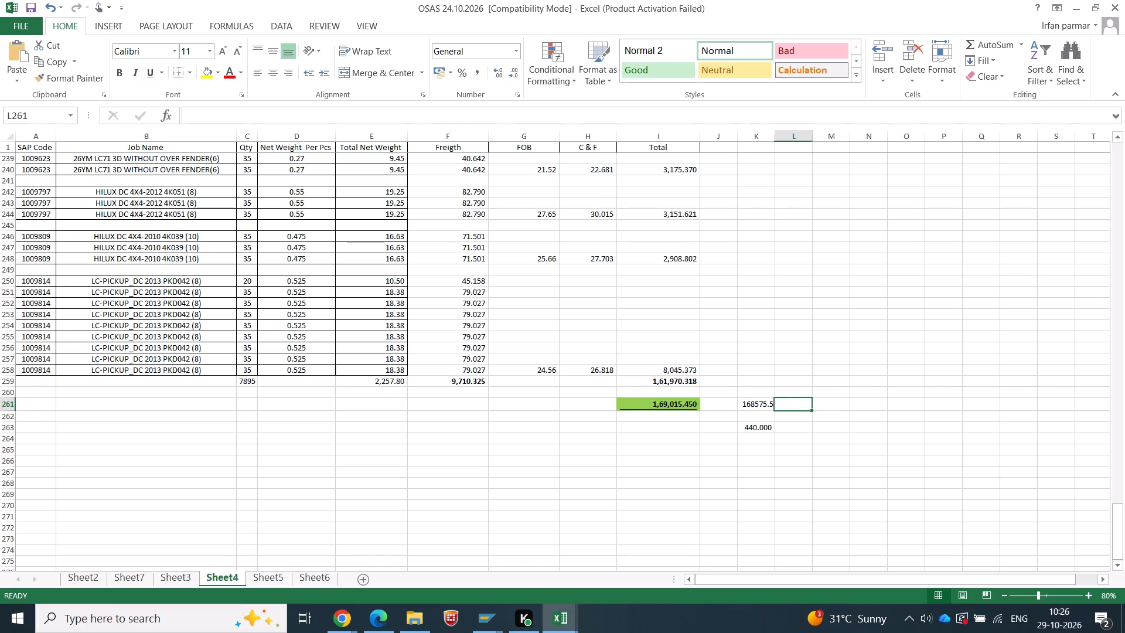
{"action": "key", "text": "ctrl+v"}
{"action": "double_click", "coordinate": [813, 131]}
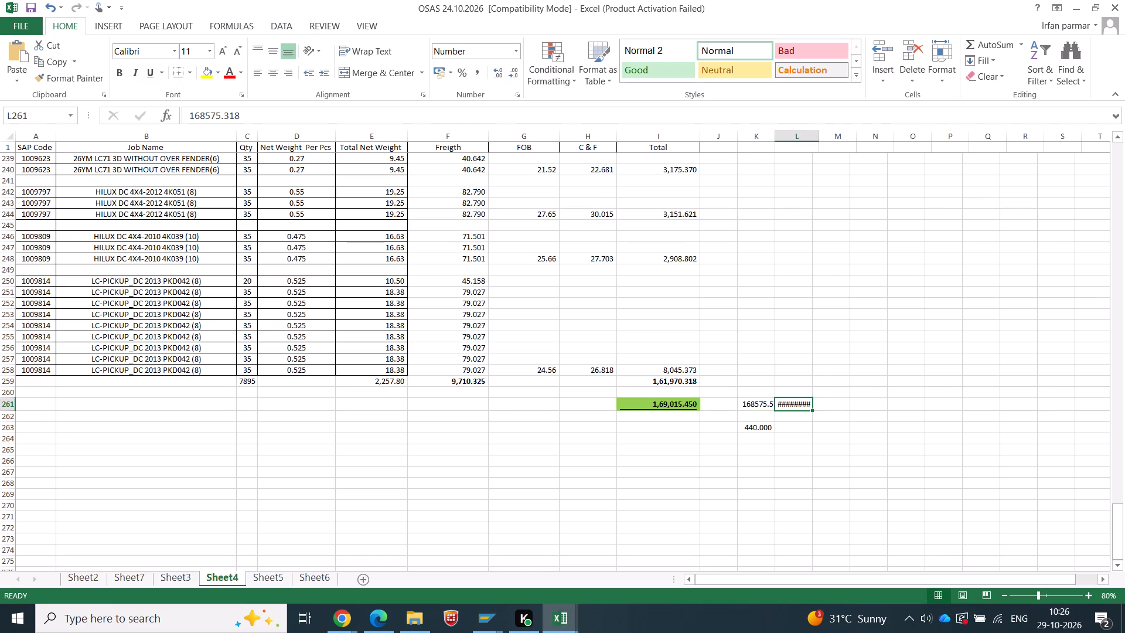
In cell M261 of Sheet4, enter a formula subtracting L261 from K261.
{"action": "left_click", "coordinate": [834, 401]}
{"action": "key", "text": "plus"}
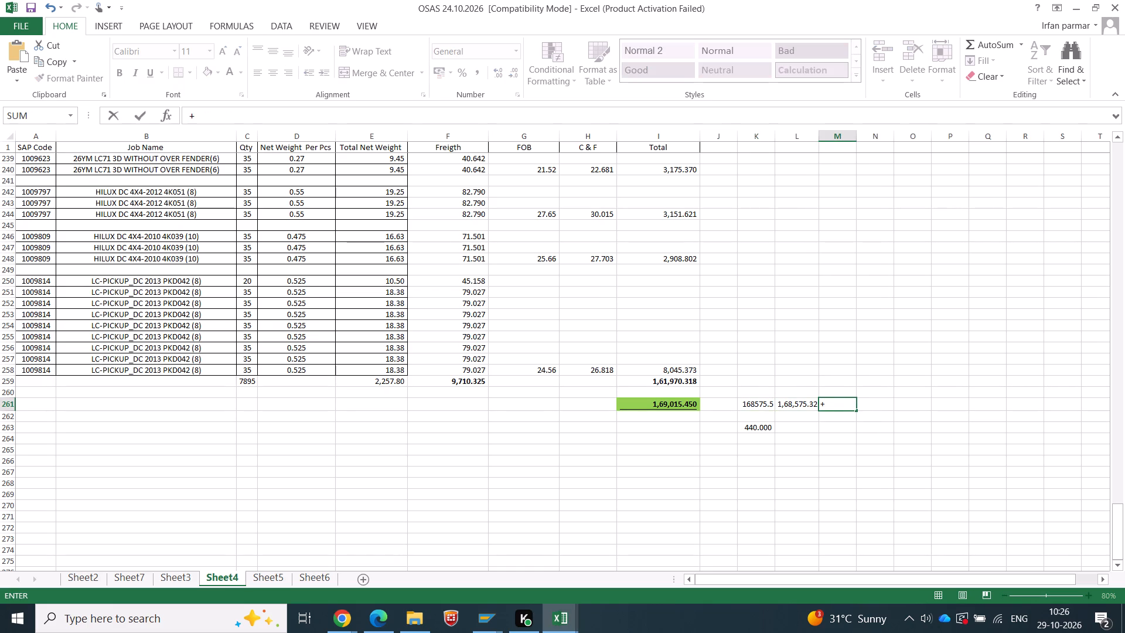
{"action": "key", "text": "Left"}
{"action": "key", "text": "Left"}
{"action": "key", "text": "minus"}
{"action": "key", "text": "Left"}
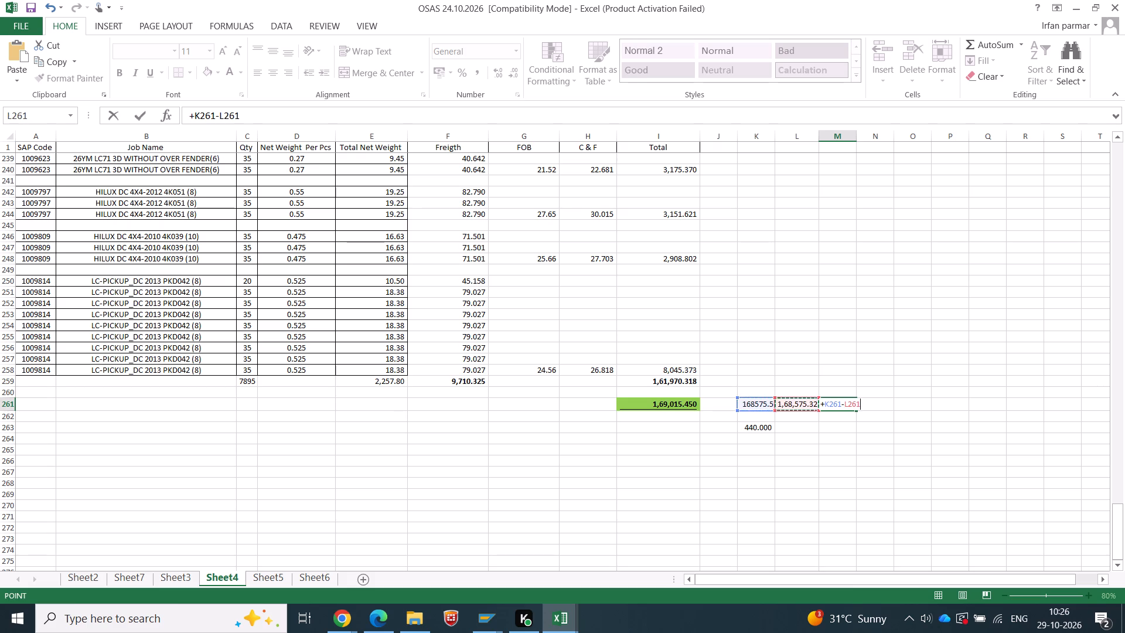
{"action": "key", "text": "Return"}
In the SAP pricing conditions of item 20, material 1001082, set the CS Freight Value to 445.13 USD.
{"action": "key", "text": "alt+Tab"}
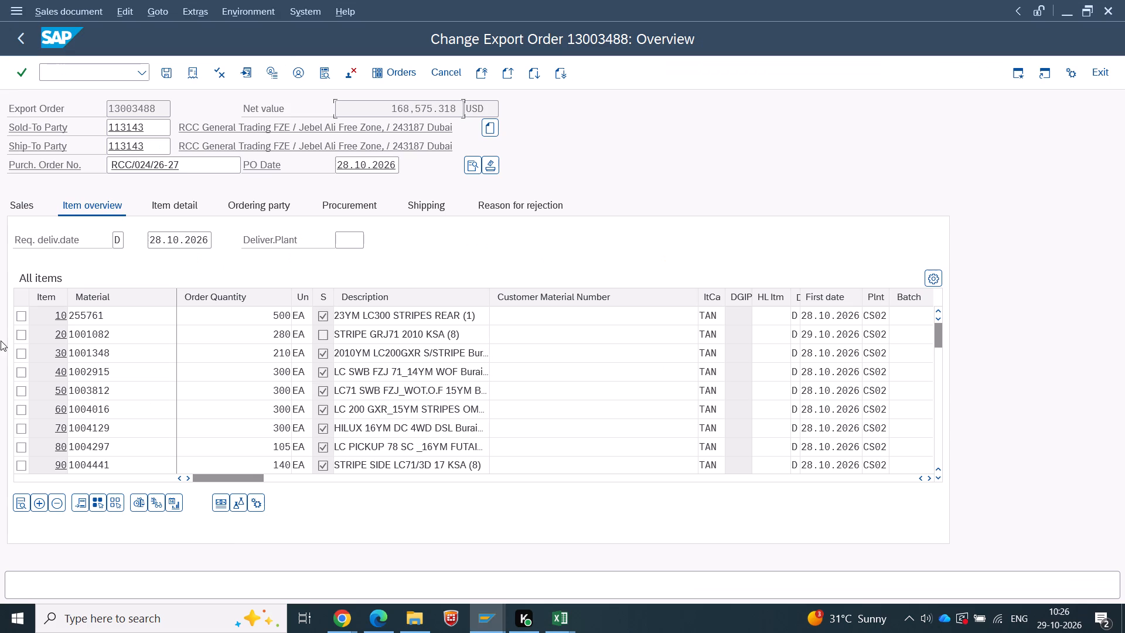
{"action": "left_click", "coordinate": [20, 331]}
{"action": "left_click", "coordinate": [212, 501]}
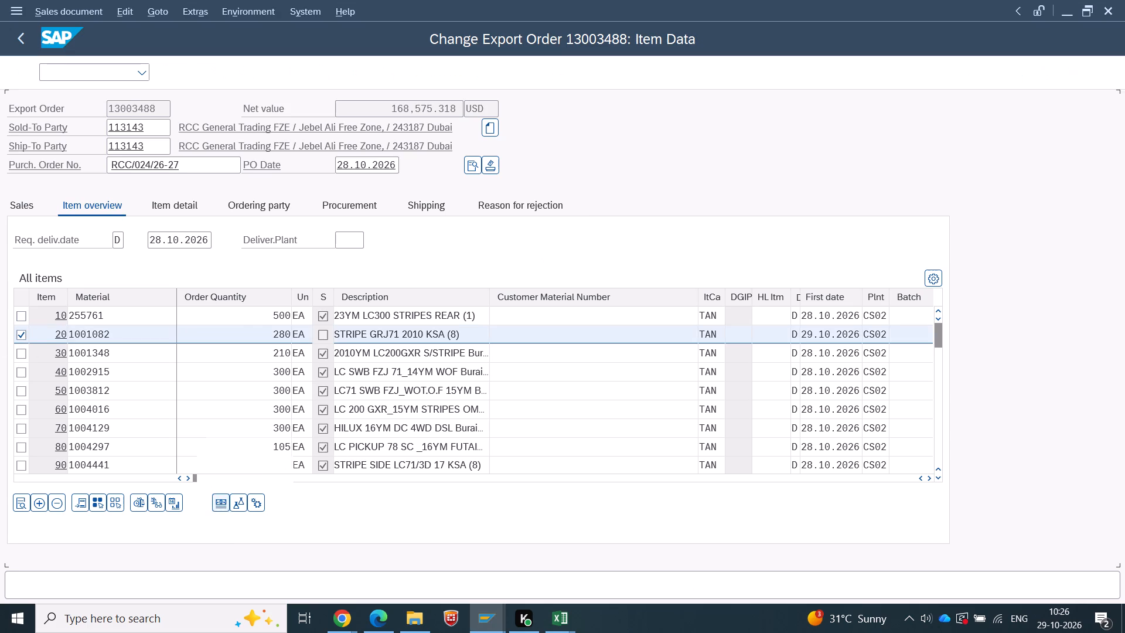
{"action": "left_click", "coordinate": [270, 334]}
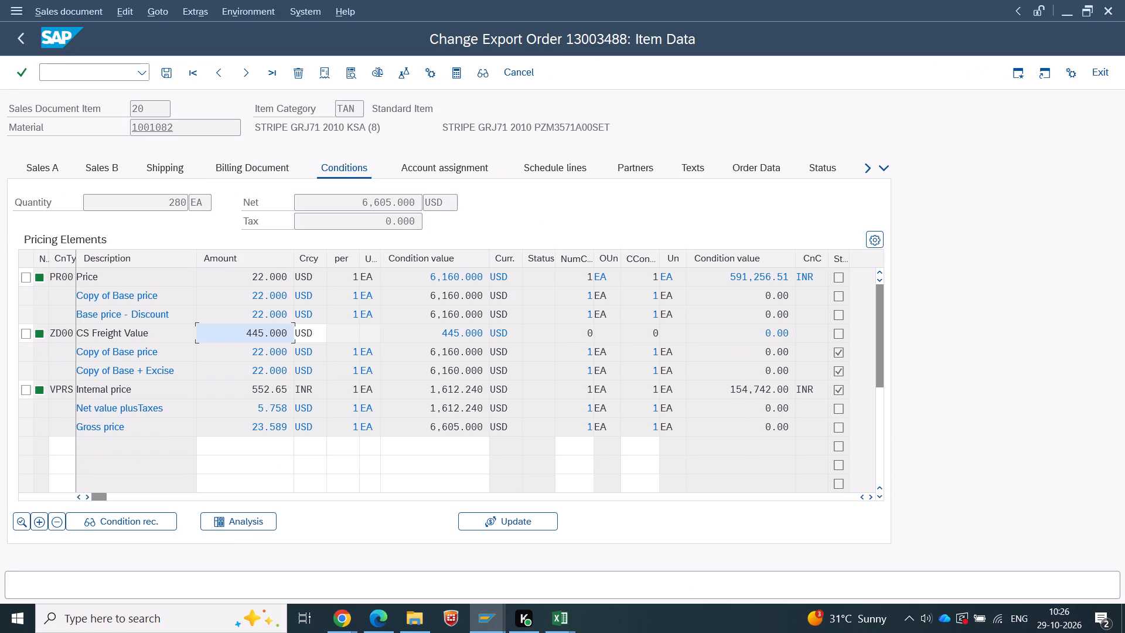
{"action": "key", "text": "Right"}
{"action": "key", "text": "3"}
{"action": "key", "text": "BackSpace"}
{"action": "type", "text": "13"}
{"action": "key", "text": "Return"}
{"action": "key", "text": "Return"}
{"action": "key", "text": "Return"}
{"action": "key", "text": "Return"}
{"action": "key", "text": "Return"}
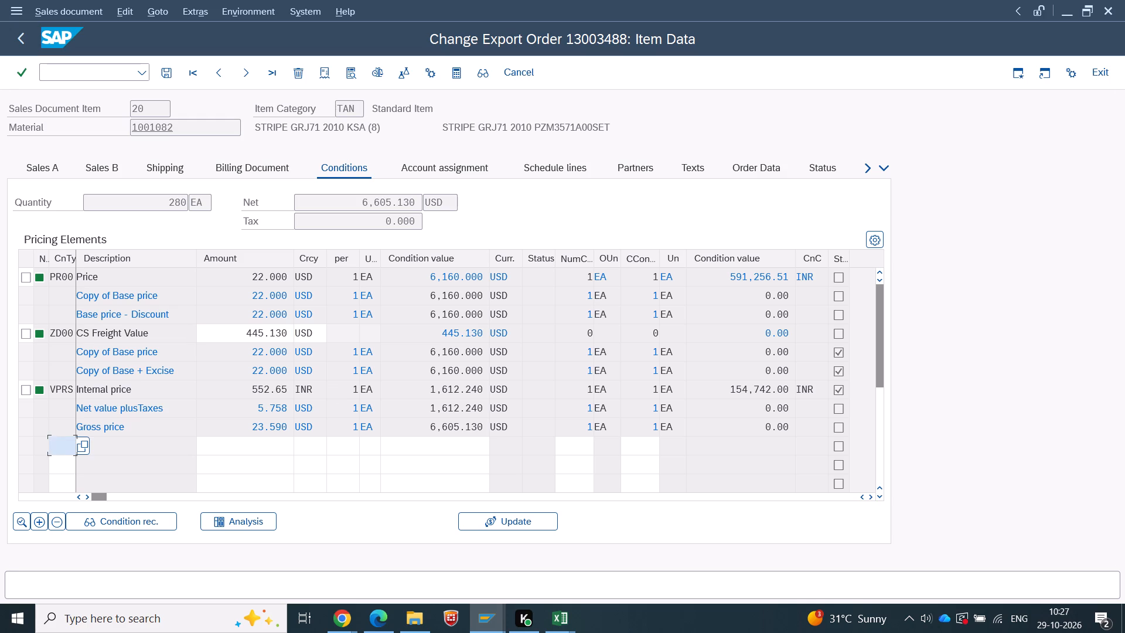
Copy item 20's net amount from SAP into the Total column of the last 1001082 row, cell I12 of Sheet4.
{"action": "left_click_drag", "start_coordinate": [349, 205], "coordinate": [444, 210]}
{"action": "key", "text": "ctrl+c"}
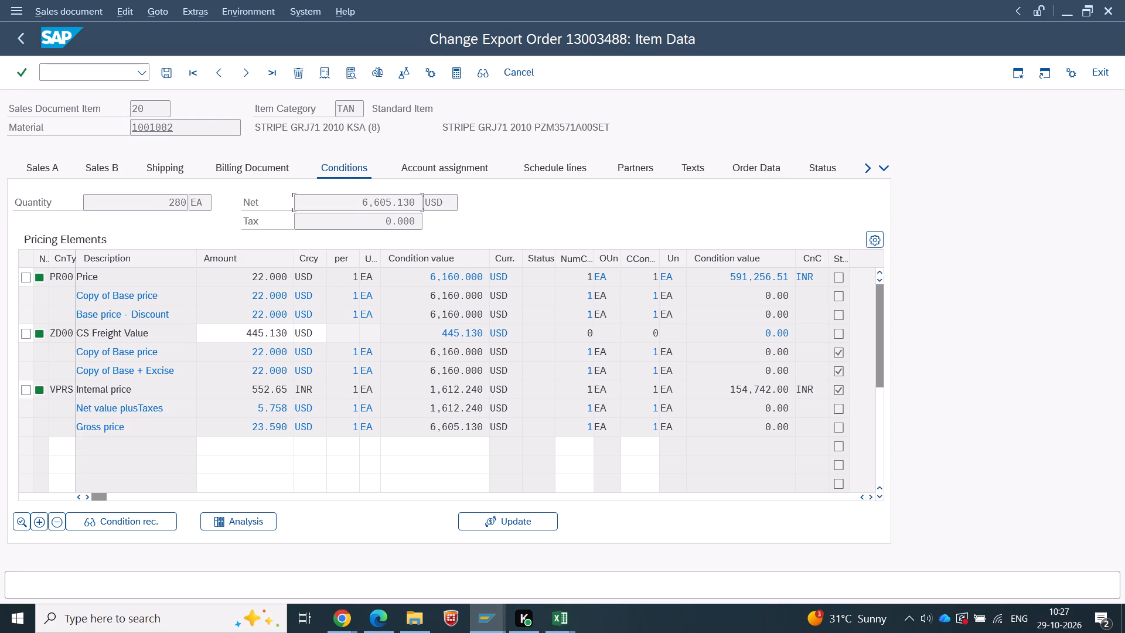
{"action": "key", "text": "alt+Tab"}
{"action": "scroll", "coordinate": [755, 343], "scroll_direction": "up", "scroll_amount": 1}
{"action": "left_click_drag", "start_coordinate": [1116, 519], "coordinate": [1116, 516]}
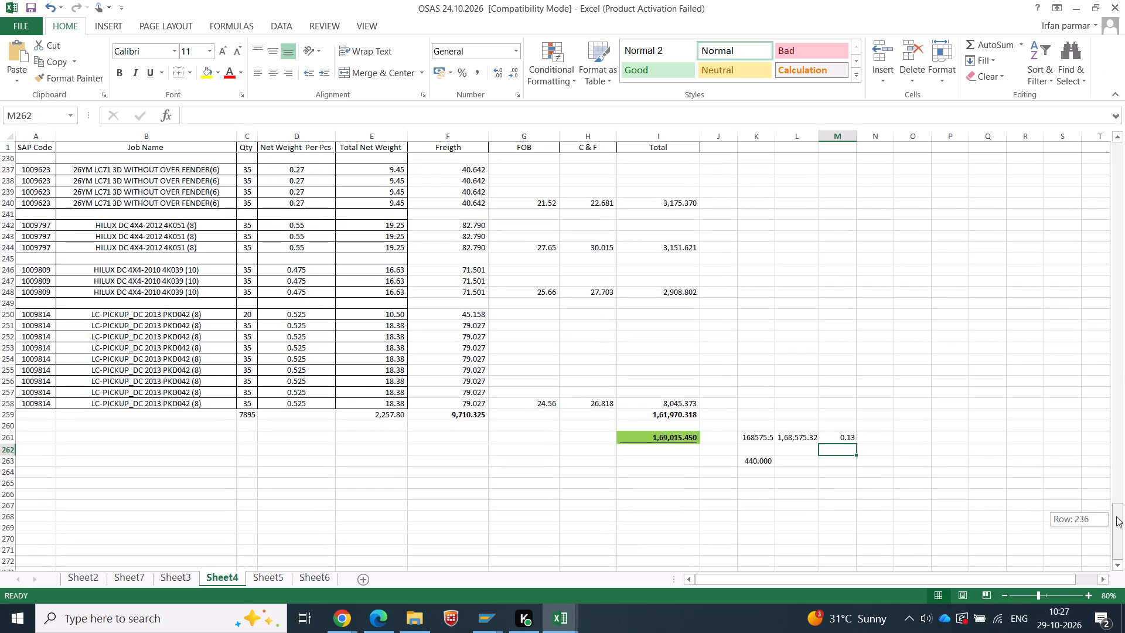
{"action": "left_click_drag", "start_coordinate": [1116, 516], "coordinate": [1124, 139]}
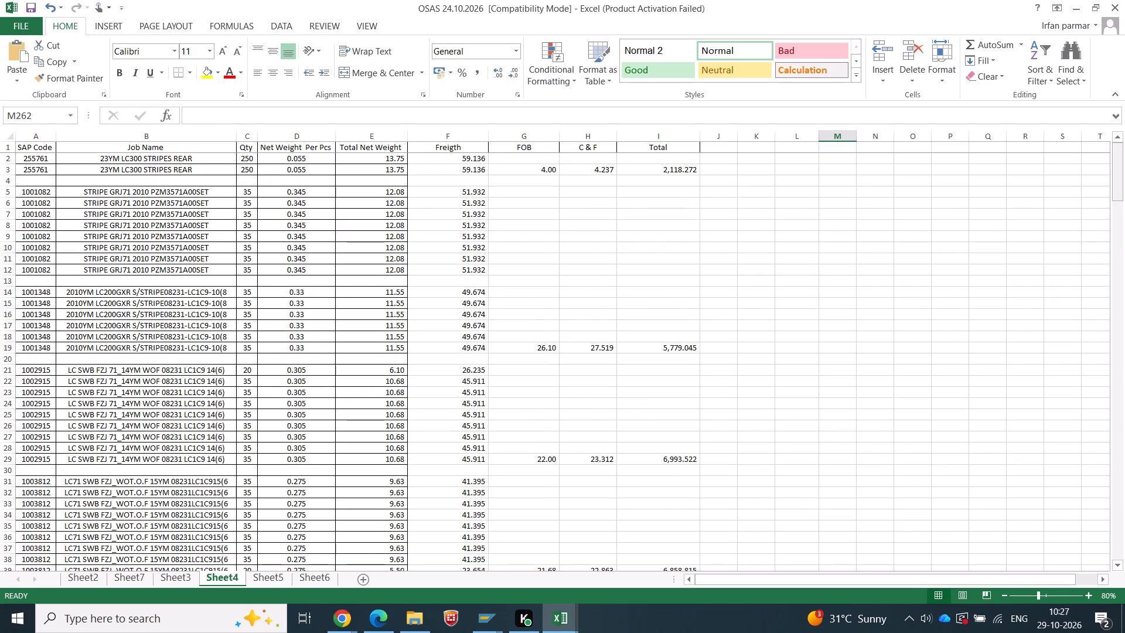
{"action": "left_click", "coordinate": [649, 267]}
{"action": "key", "text": "ctrl+v"}
Copy item 20's base price of 22.000 from SAP into the FOB column of the last 1001082 row, cell G12 of Sheet4.
{"action": "key", "text": "alt+Tab"}
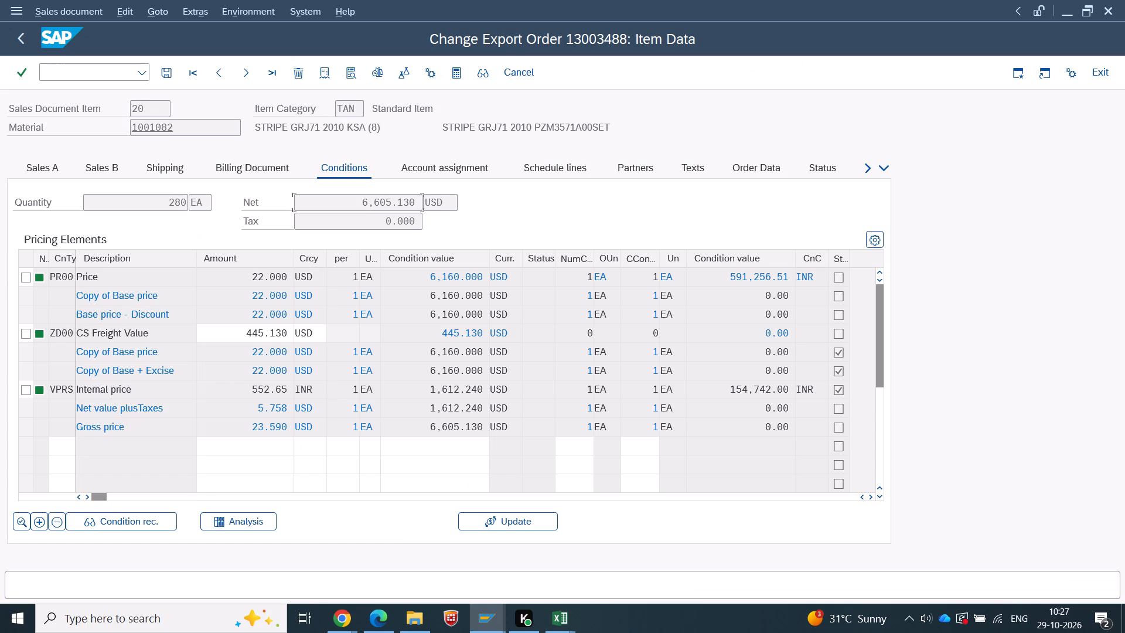
{"action": "left_click_drag", "start_coordinate": [221, 277], "coordinate": [401, 284]}
{"action": "key", "text": "ctrl+c"}
{"action": "key", "text": "alt+Tab"}
{"action": "left_click", "coordinate": [543, 270]}
{"action": "key", "text": "ctrl+v"}
Copy item 20's gross price per piece, 23.590, from SAP into the C & F column of the same row, cell H12.
{"action": "key", "text": "Tab"}
{"action": "key", "text": "alt+Tab"}
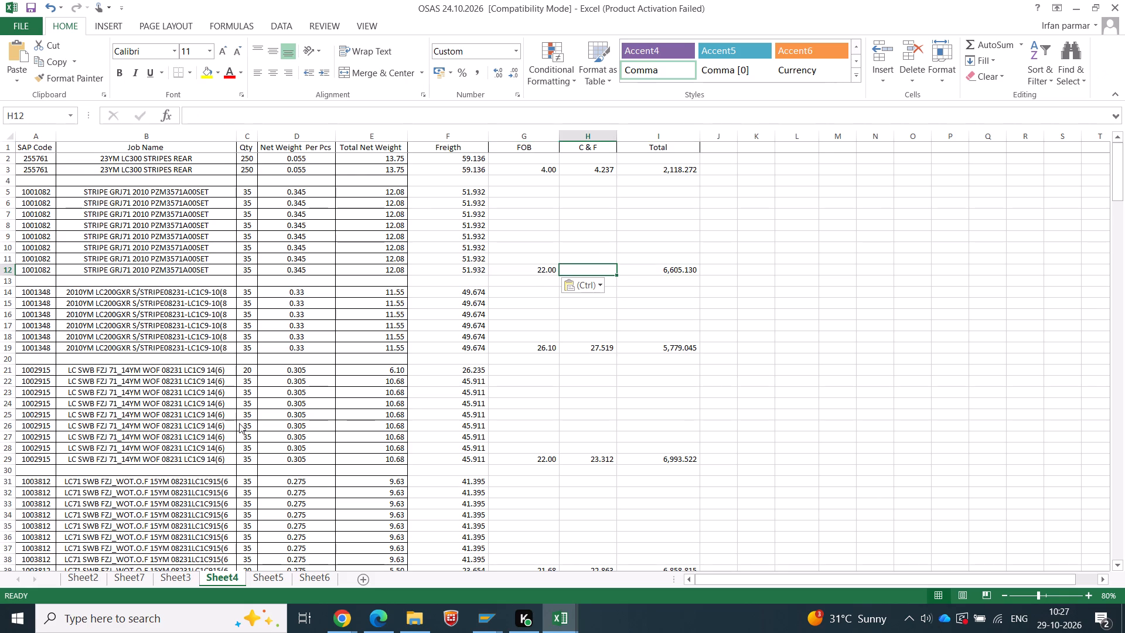
{"action": "left_click_drag", "start_coordinate": [238, 424], "coordinate": [475, 431]}
{"action": "key", "text": "ctrl+c"}
{"action": "key", "text": "alt+Tab"}
{"action": "key", "text": "ctrl+v"}
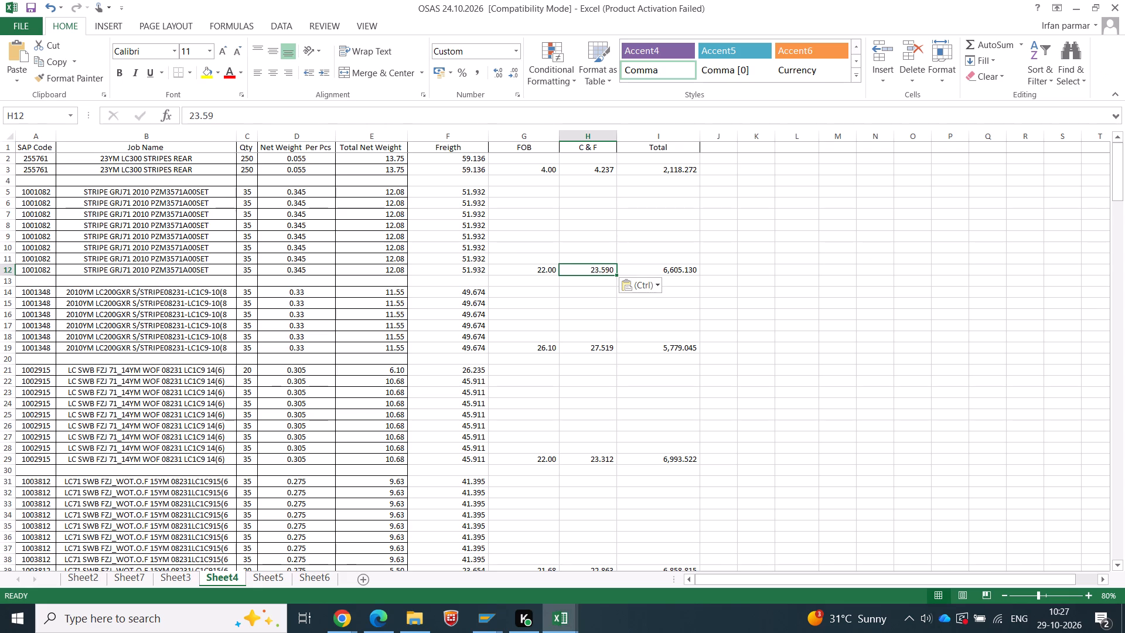
Check the Total column's sum in cell I259 of Sheet4, tracing its formula range through all the item rows.
{"action": "scroll", "coordinate": [755, 320], "scroll_direction": "down", "scroll_amount": 20}
{"action": "scroll", "coordinate": [755, 320], "scroll_direction": "down", "scroll_amount": 5}
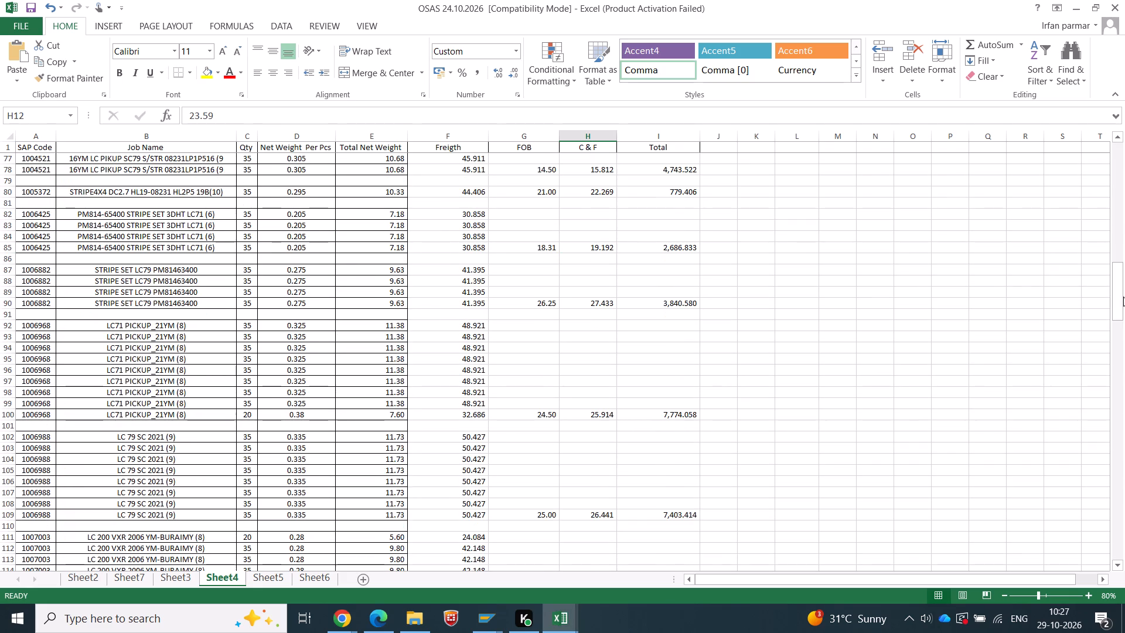
{"action": "left_click_drag", "start_coordinate": [1119, 294], "coordinate": [1124, 554]}
{"action": "scroll", "coordinate": [739, 261], "scroll_direction": "down", "scroll_amount": 2}
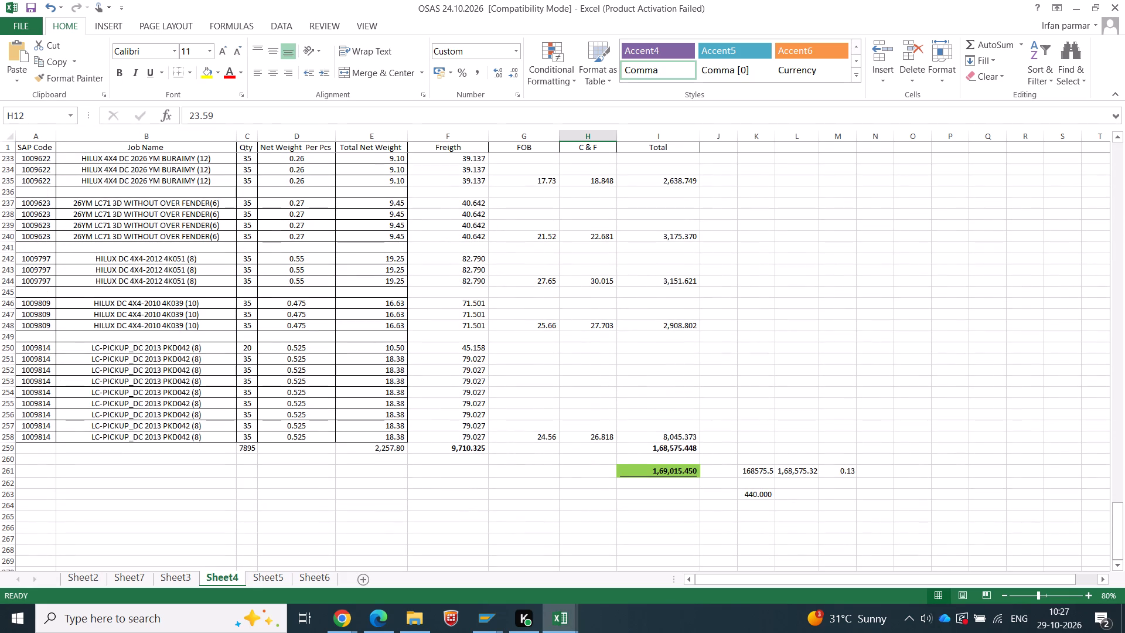
{"action": "left_click", "coordinate": [676, 471]}
{"action": "key", "text": "F2"}
{"action": "left_click", "coordinate": [816, 369]}
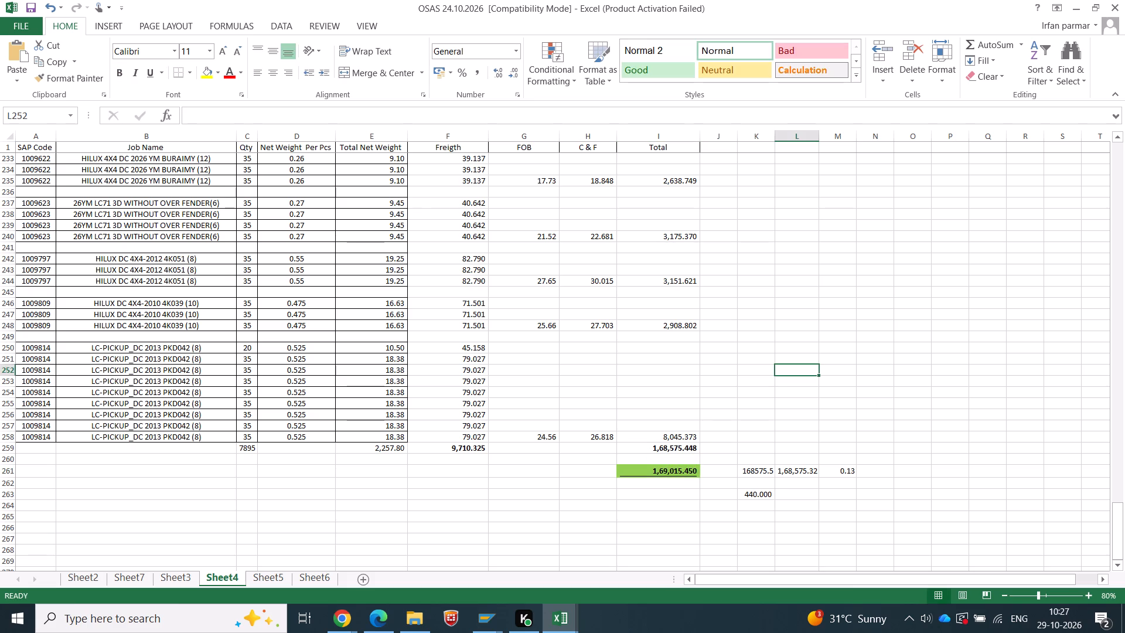
{"action": "left_click", "coordinate": [676, 455]}
{"action": "left_click", "coordinate": [684, 449]}
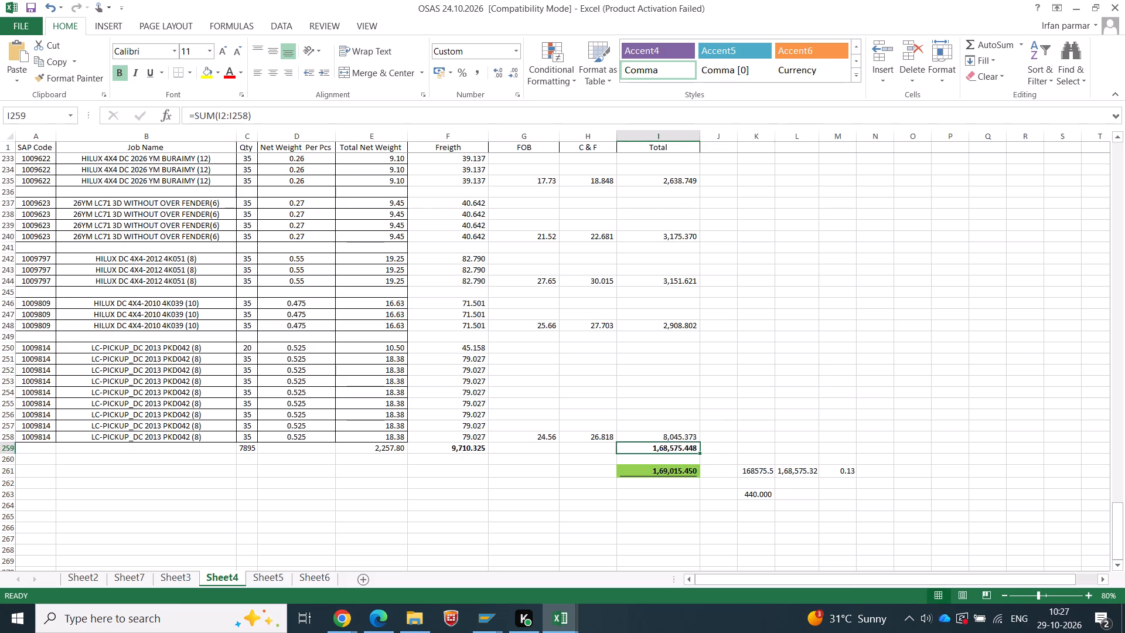
{"action": "key", "text": "F2"}
{"action": "left_click_drag", "start_coordinate": [1117, 535], "coordinate": [1034, 172]}
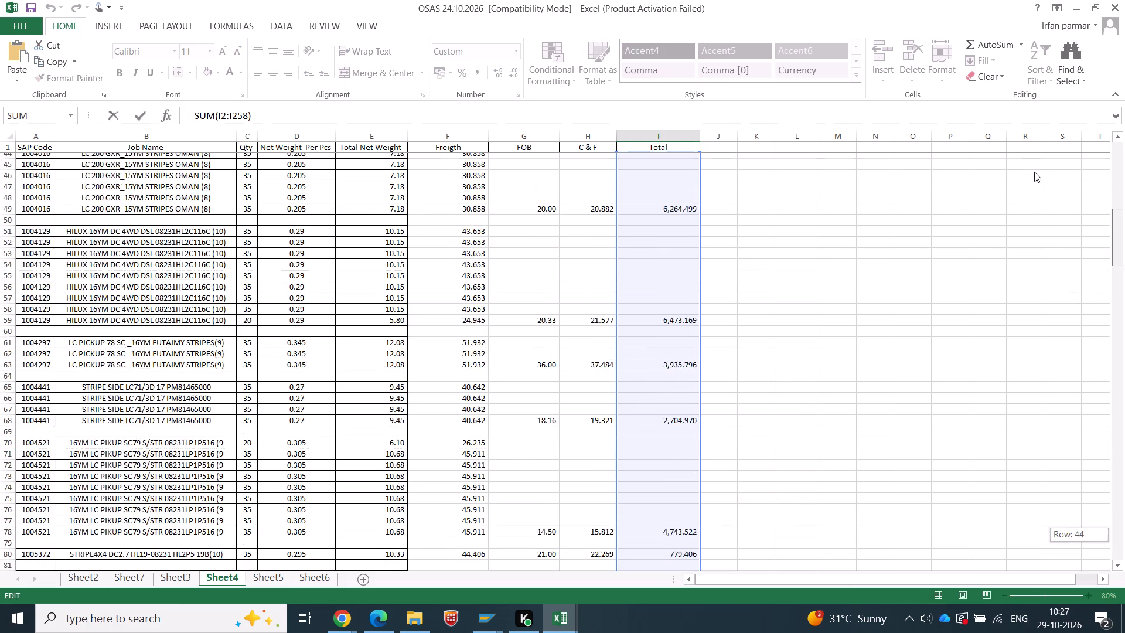
{"action": "left_click_drag", "start_coordinate": [1034, 172], "coordinate": [1029, 47]}
{"action": "scroll", "coordinate": [980, 152], "scroll_direction": "up", "scroll_amount": 7}
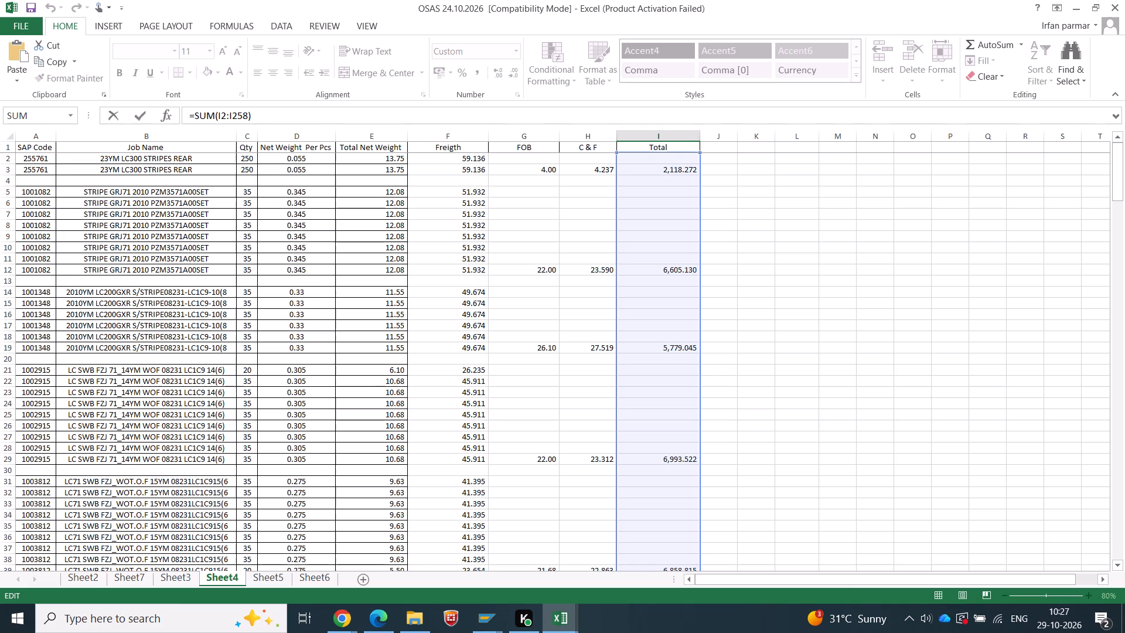
{"action": "scroll", "coordinate": [969, 209], "scroll_direction": "up", "scroll_amount": 2}
{"action": "scroll", "coordinate": [969, 209], "scroll_direction": "down", "scroll_amount": 20}
{"action": "scroll", "coordinate": [969, 209], "scroll_direction": "down", "scroll_amount": 5}
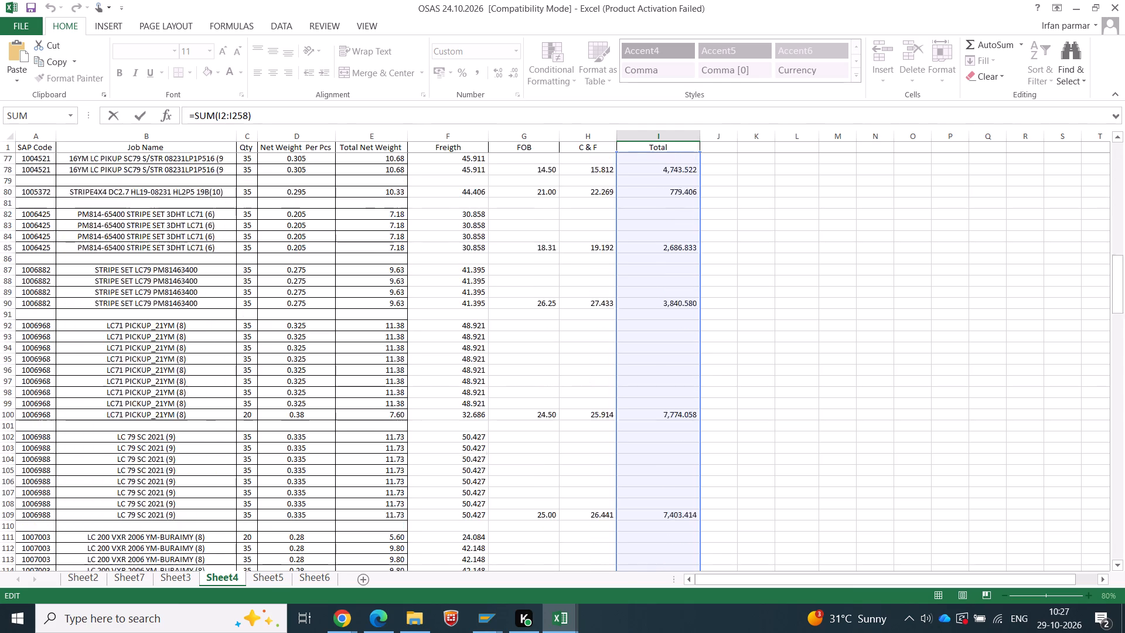
{"action": "scroll", "coordinate": [904, 194], "scroll_direction": "down", "scroll_amount": 12}
{"action": "scroll", "coordinate": [904, 194], "scroll_direction": "down", "scroll_amount": 10}
{"action": "scroll", "coordinate": [896, 302], "scroll_direction": "down", "scroll_amount": 9}
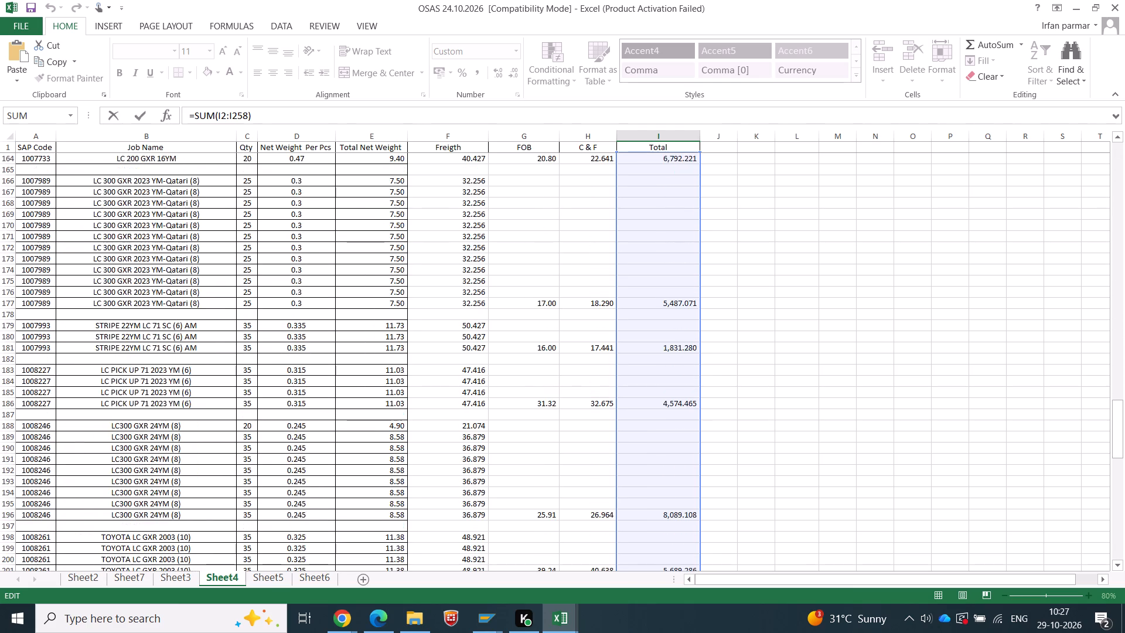
{"action": "scroll", "coordinate": [877, 272], "scroll_direction": "down", "scroll_amount": 12}
{"action": "scroll", "coordinate": [865, 266], "scroll_direction": "up", "scroll_amount": 4}
{"action": "scroll", "coordinate": [867, 281], "scroll_direction": "down", "scroll_amount": 20}
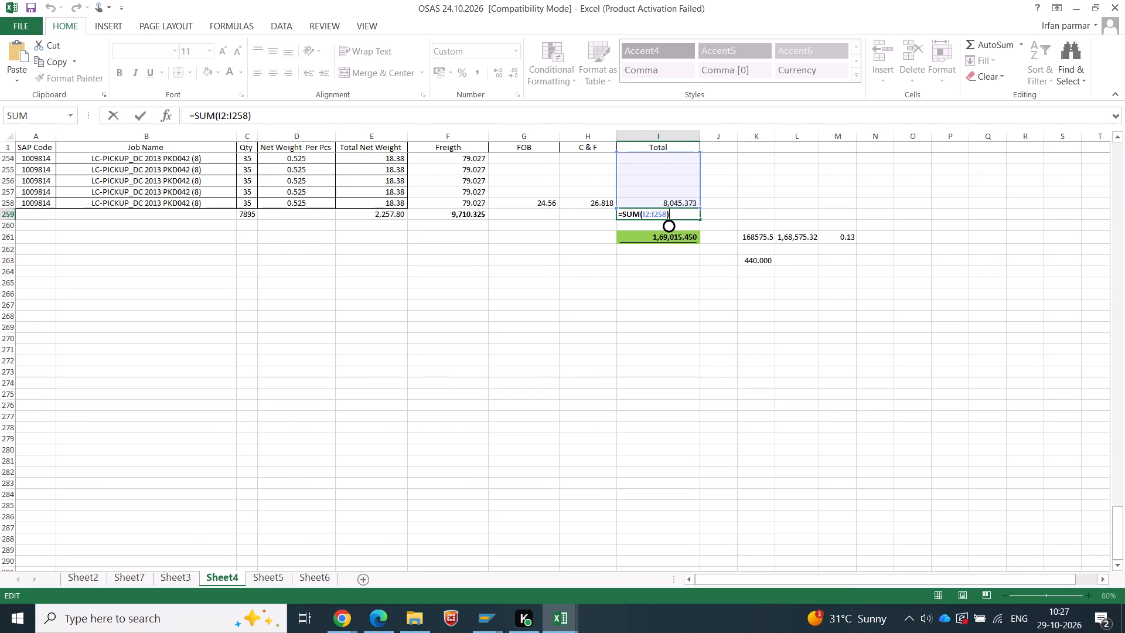
{"action": "scroll", "coordinate": [881, 367], "scroll_direction": "up", "scroll_amount": 5}
{"action": "key", "text": "Return"}
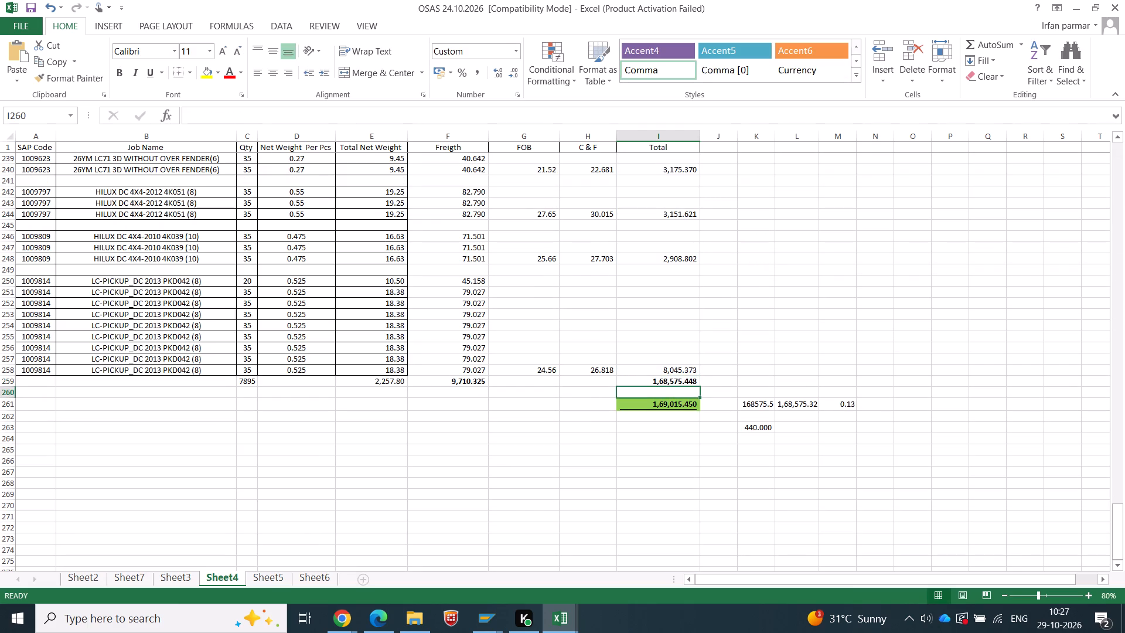
{"action": "key", "text": "Up"}
Switch to the INV-136 workbook and show the invoice total in cell J72 with three decimal places.
{"action": "key", "text": "alt+Tab"}
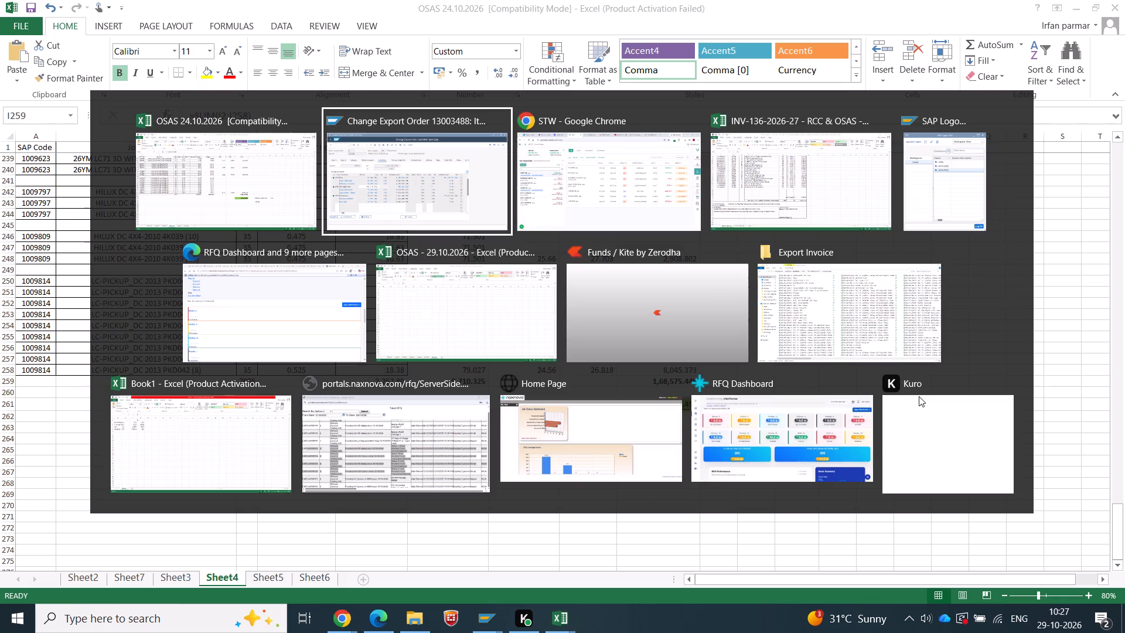
{"action": "key", "text": "alt+Tab"}
{"action": "key", "text": "alt+Tab"}
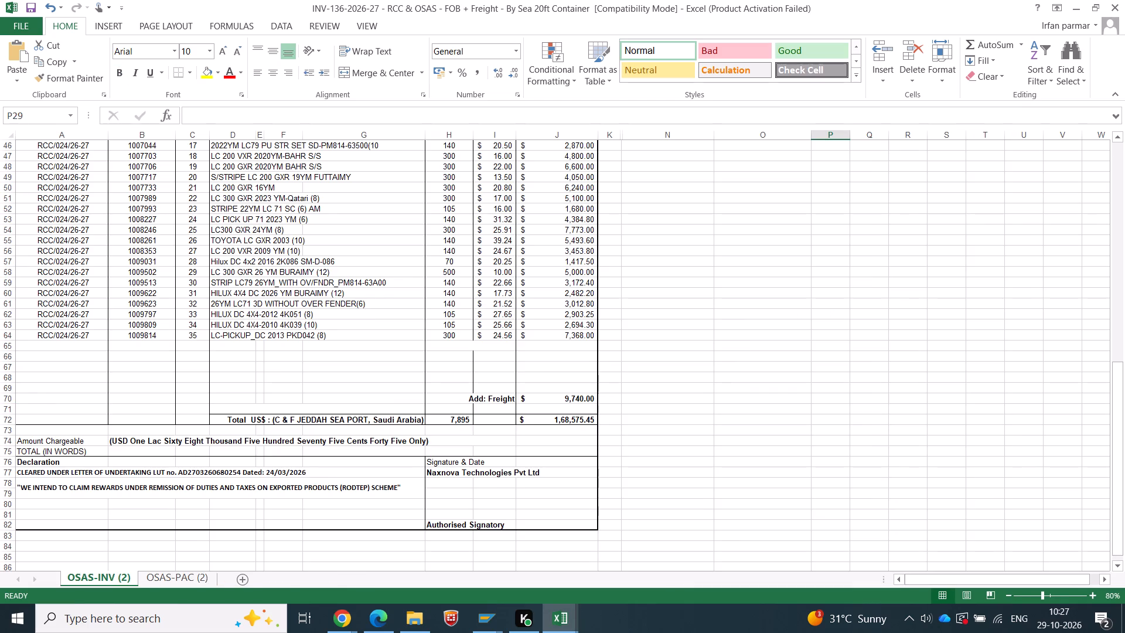
{"action": "key", "text": "alt+Tab"}
{"action": "key", "text": "alt+Tab"}
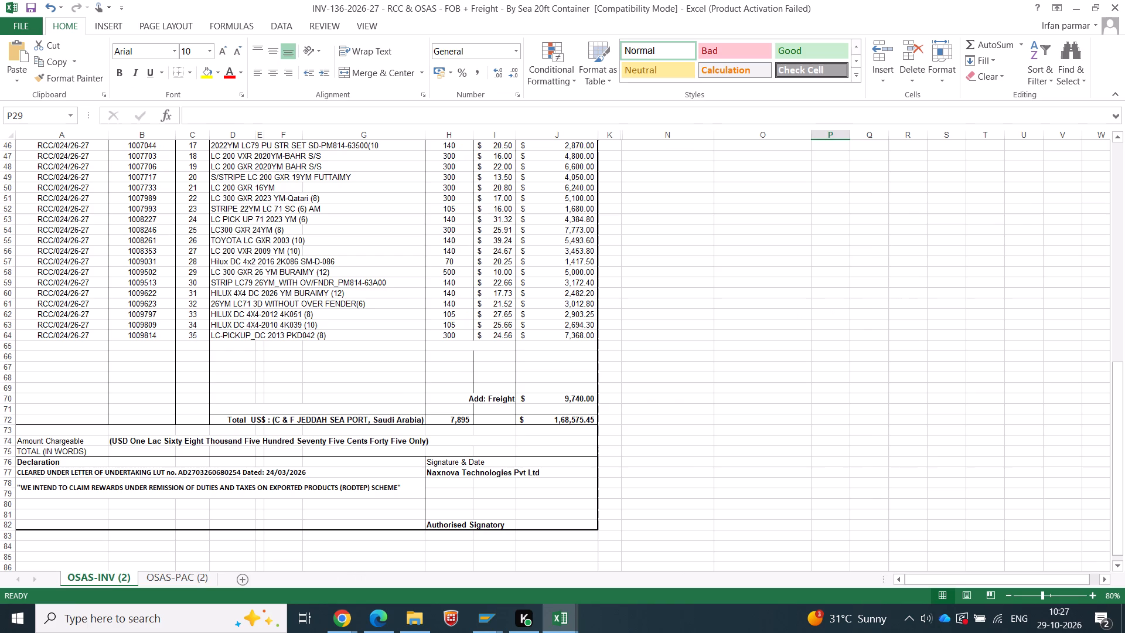
{"action": "left_click", "coordinate": [555, 418]}
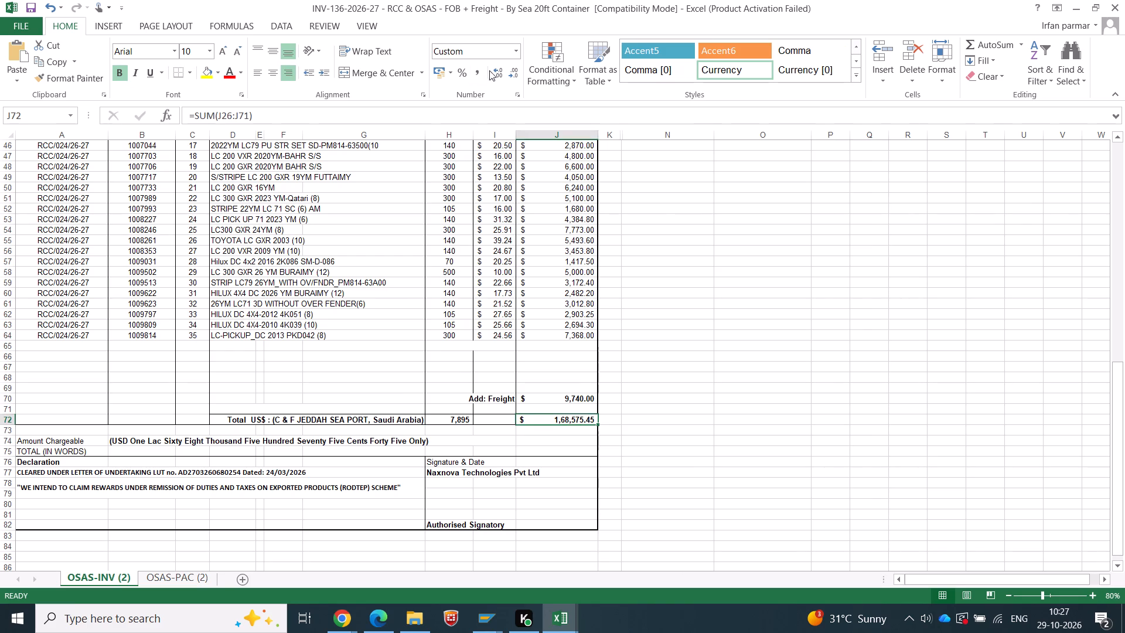
{"action": "left_click", "coordinate": [494, 70]}
{"action": "left_click", "coordinate": [916, 537]}
Switch to SAP and set the CS Freight Value of item 20, material 1001082, to 445.132 USD.
{"action": "key", "text": "alt+Tab"}
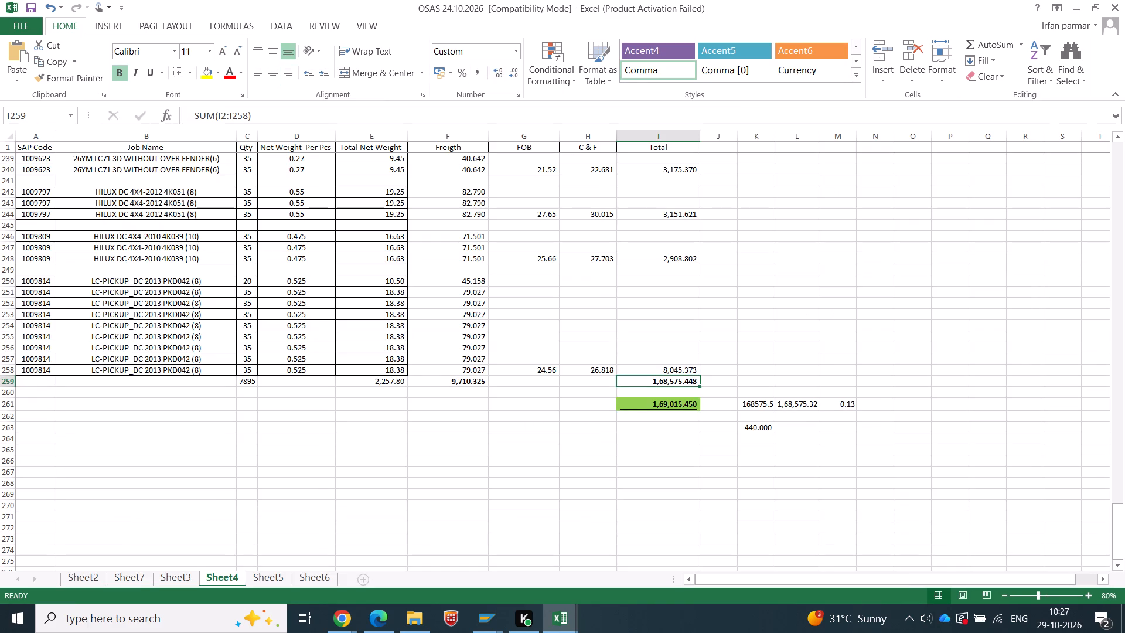
{"action": "key", "text": "alt+Tab"}
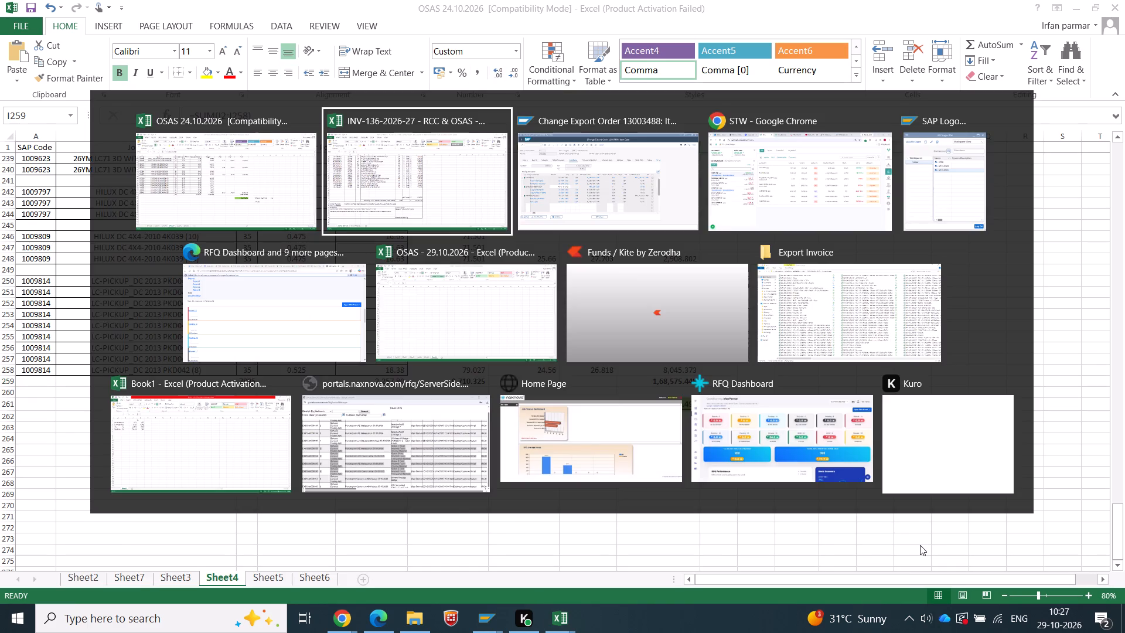
{"action": "key", "text": "alt+Tab"}
{"action": "left_click", "coordinate": [279, 334]}
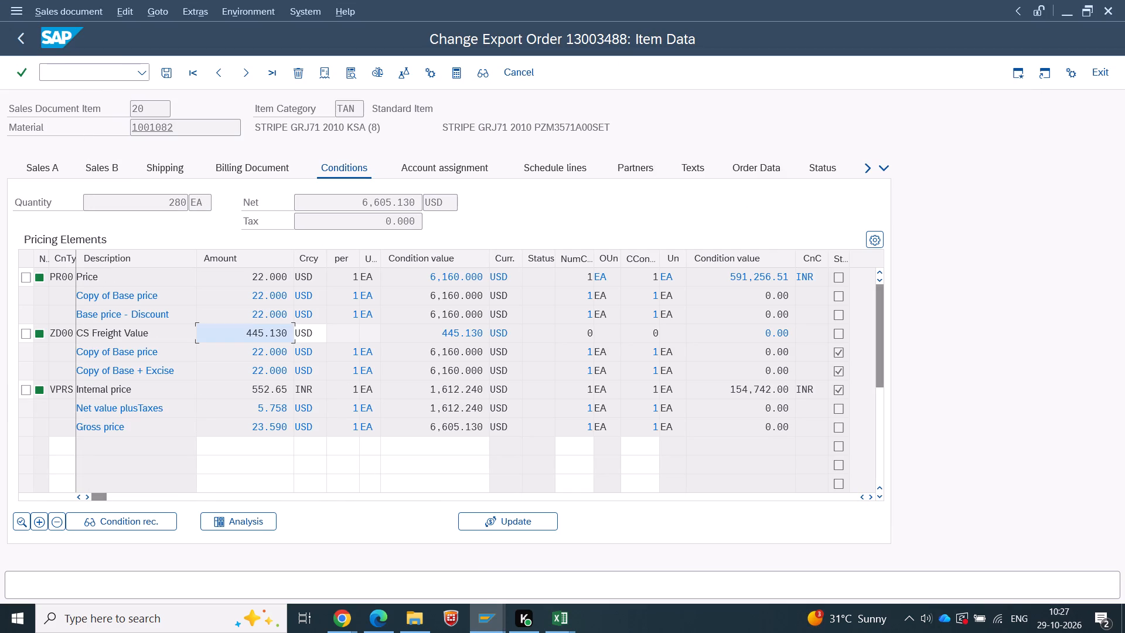
{"action": "key", "text": "Right"}
{"action": "key", "text": "2"}
{"action": "key", "text": "Return"}
Copy item 20's net amount of 6,605.132 from SAP into cell I12 of Sheet4, check the column total, and save the workbook.
{"action": "left_click_drag", "start_coordinate": [340, 203], "coordinate": [721, 200]}
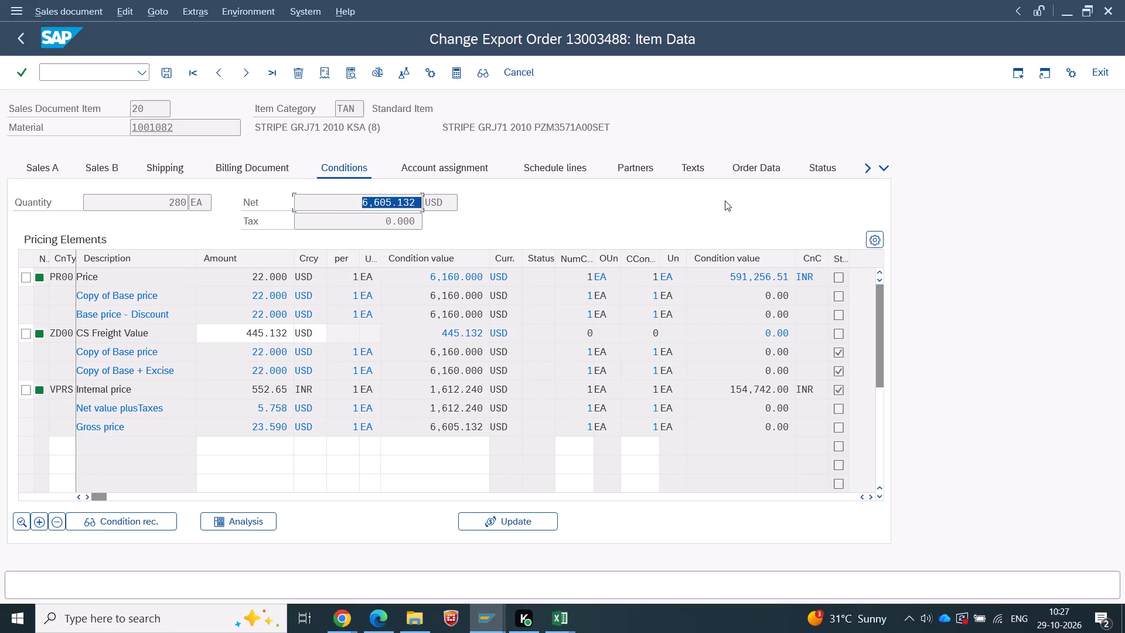
{"action": "key", "text": "ctrl+c"}
{"action": "key", "text": "alt+Tab"}
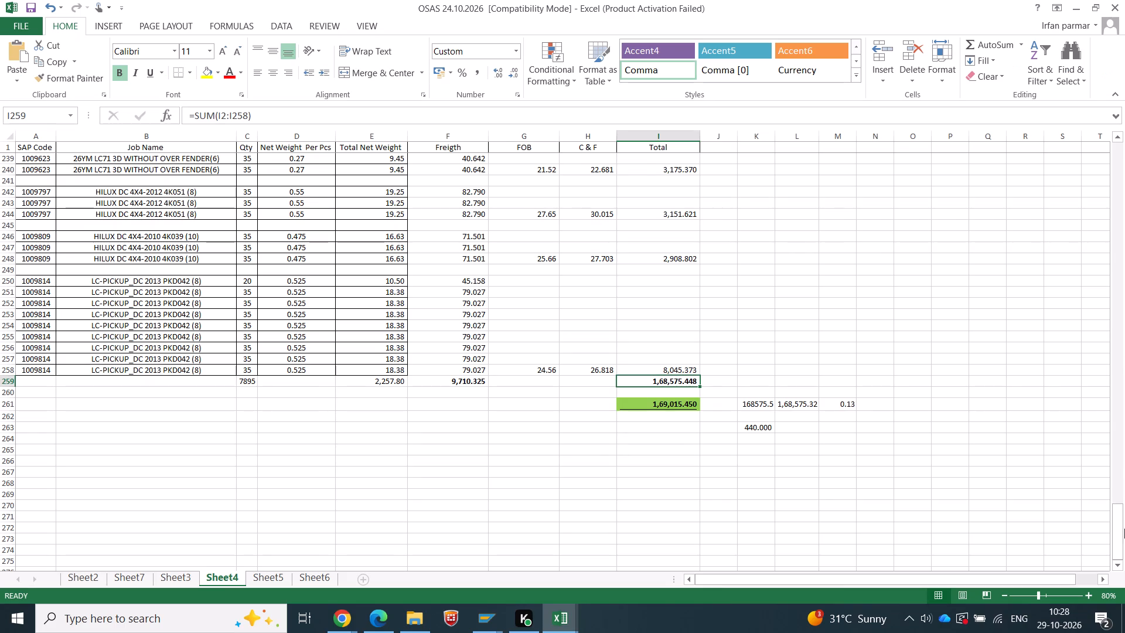
{"action": "left_click_drag", "start_coordinate": [1121, 526], "coordinate": [1123, 45]}
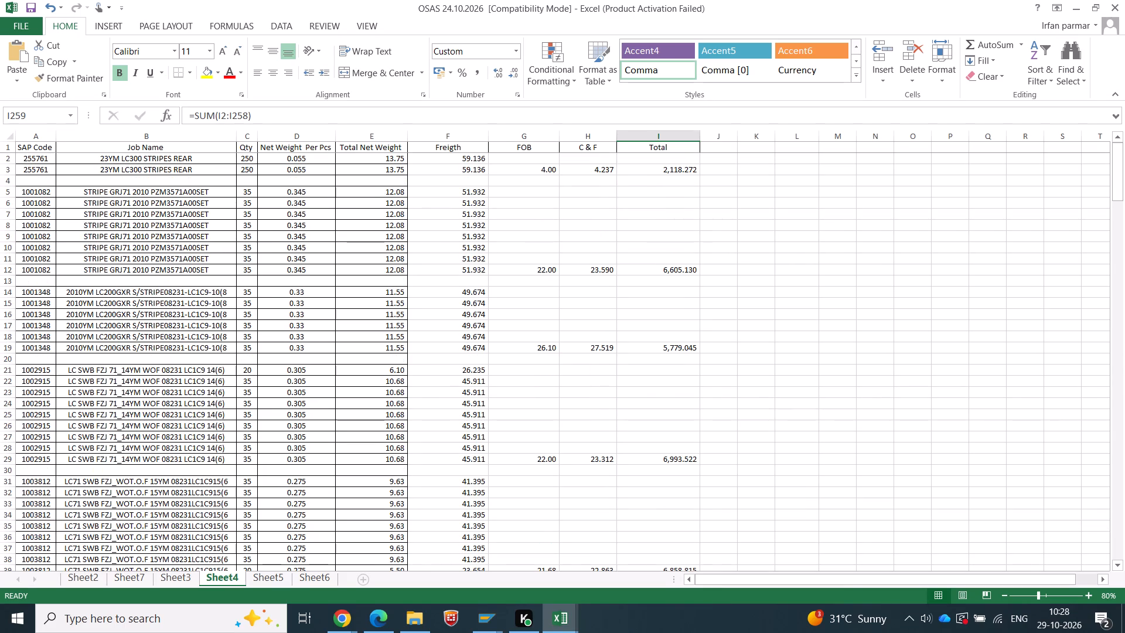
{"action": "left_click", "coordinate": [674, 274]}
{"action": "key", "text": "ctrl+v"}
{"action": "left_click", "coordinate": [923, 339]}
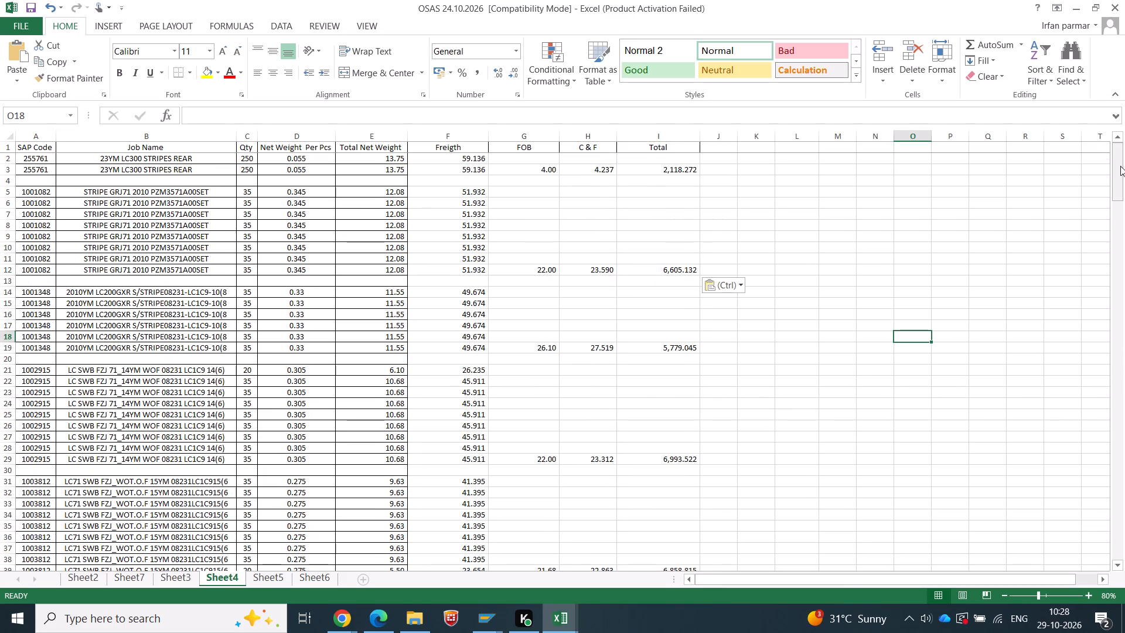
{"action": "left_click_drag", "start_coordinate": [1120, 166], "coordinate": [1124, 554]}
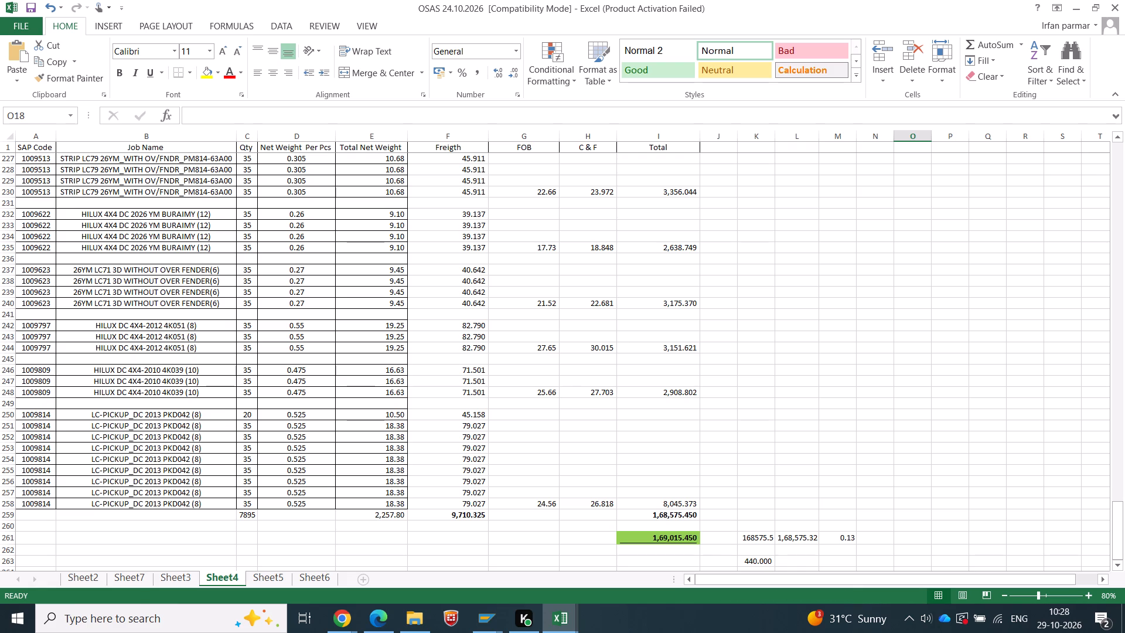
{"action": "key", "text": "ctrl+s"}
{"action": "key", "text": "alt+Tab"}
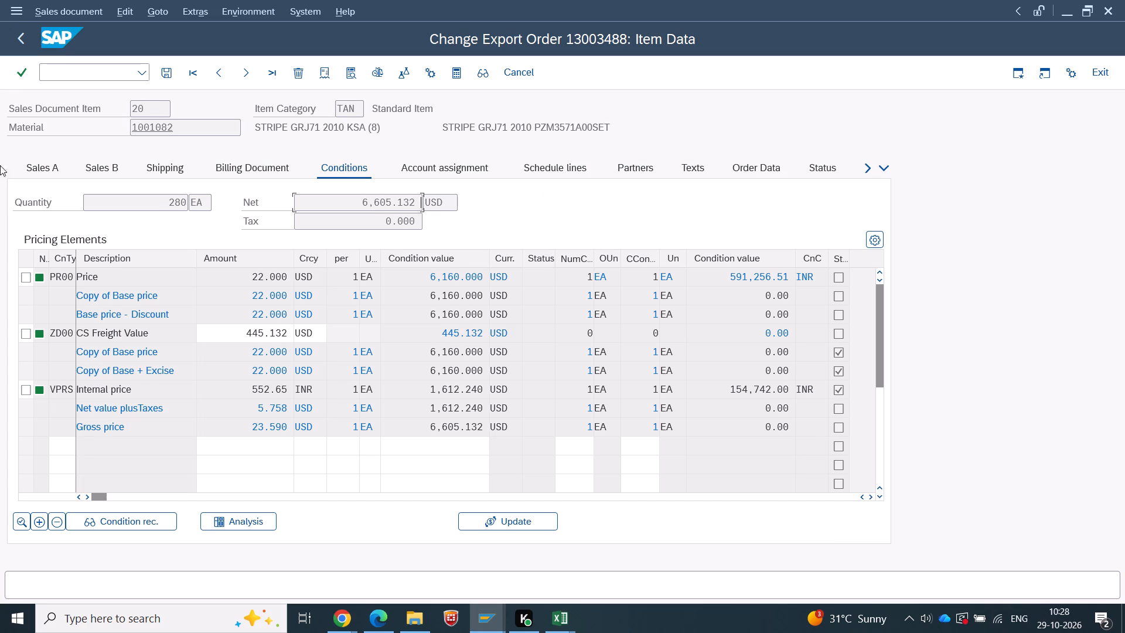
{"action": "left_click", "coordinate": [11, 35]}
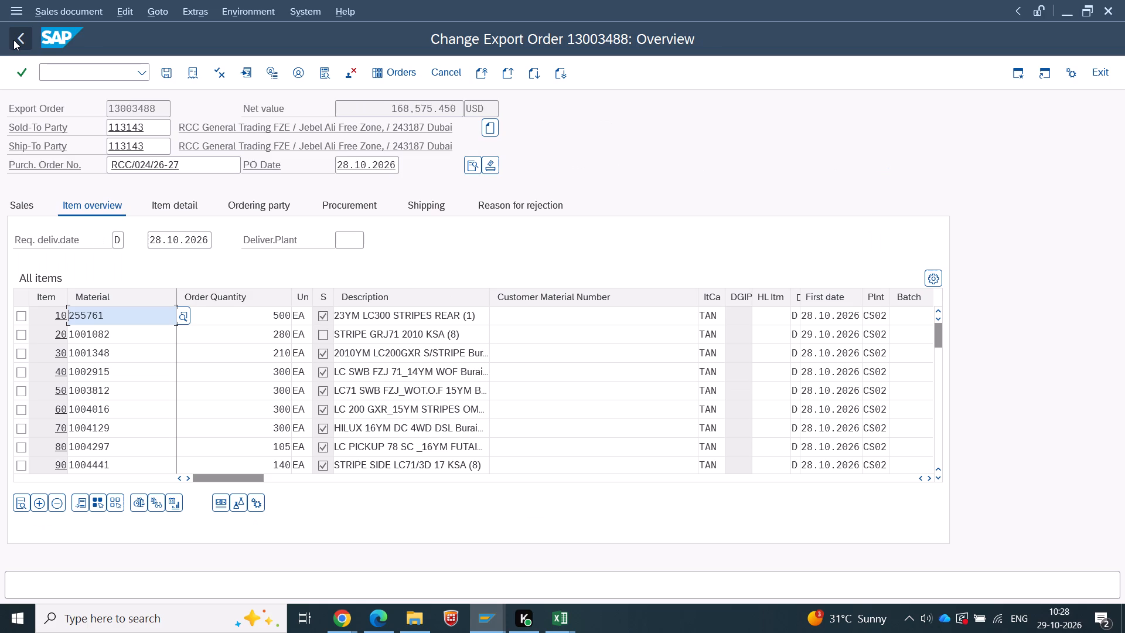
Review the INV-136 invoice total in cell J72, its sum range, the item amounts and the freight line.
{"action": "key", "text": "alt+Tab"}
{"action": "key", "text": "alt+Tab"}
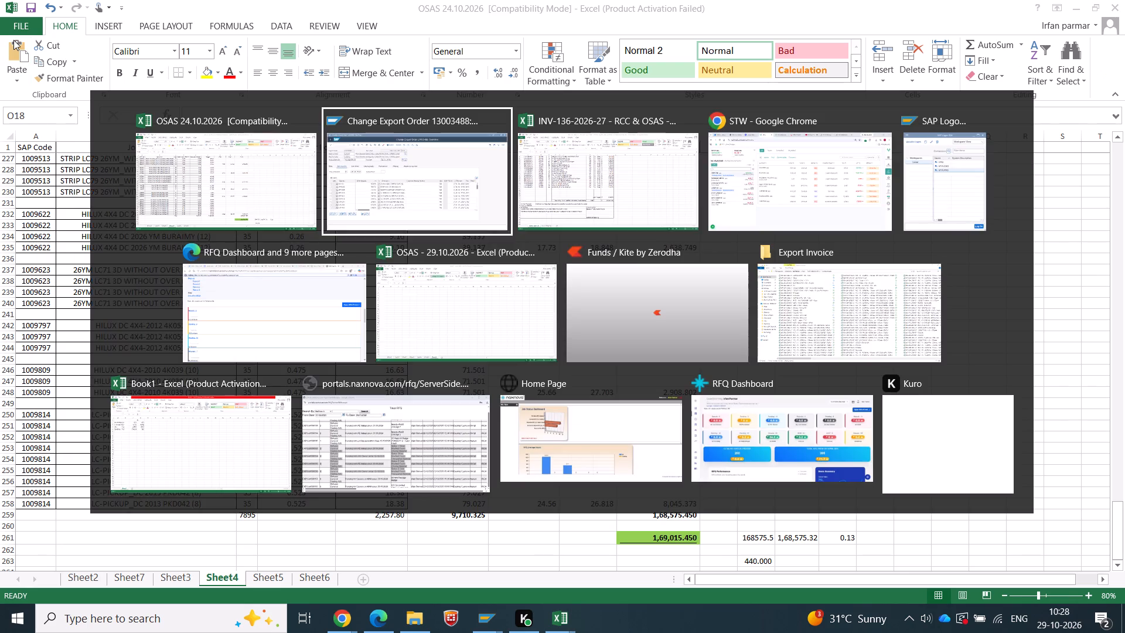
{"action": "key", "text": "alt+Tab"}
{"action": "left_click", "coordinate": [538, 423]}
{"action": "key", "text": "F2"}
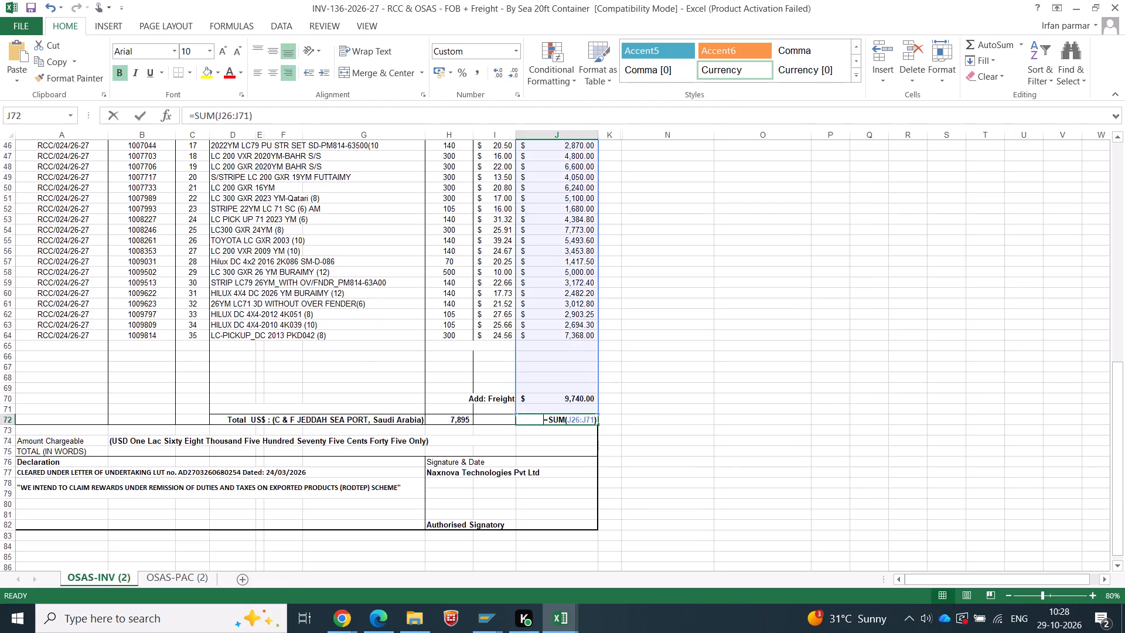
{"action": "scroll", "coordinate": [656, 420], "scroll_direction": "up", "scroll_amount": 11}
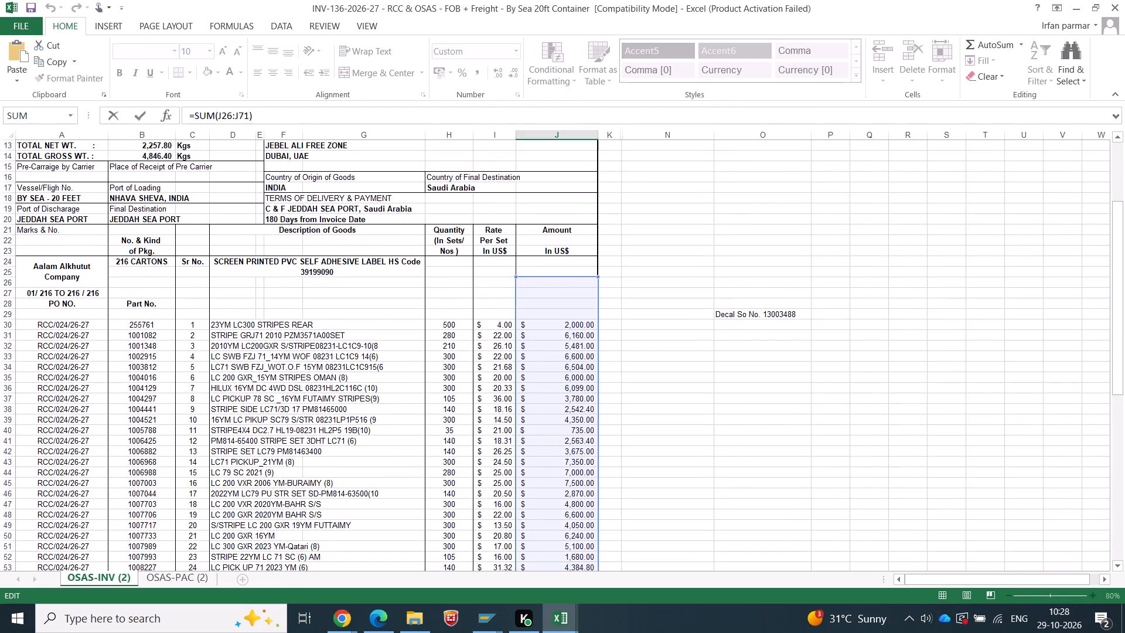
{"action": "left_click", "coordinate": [665, 410]}
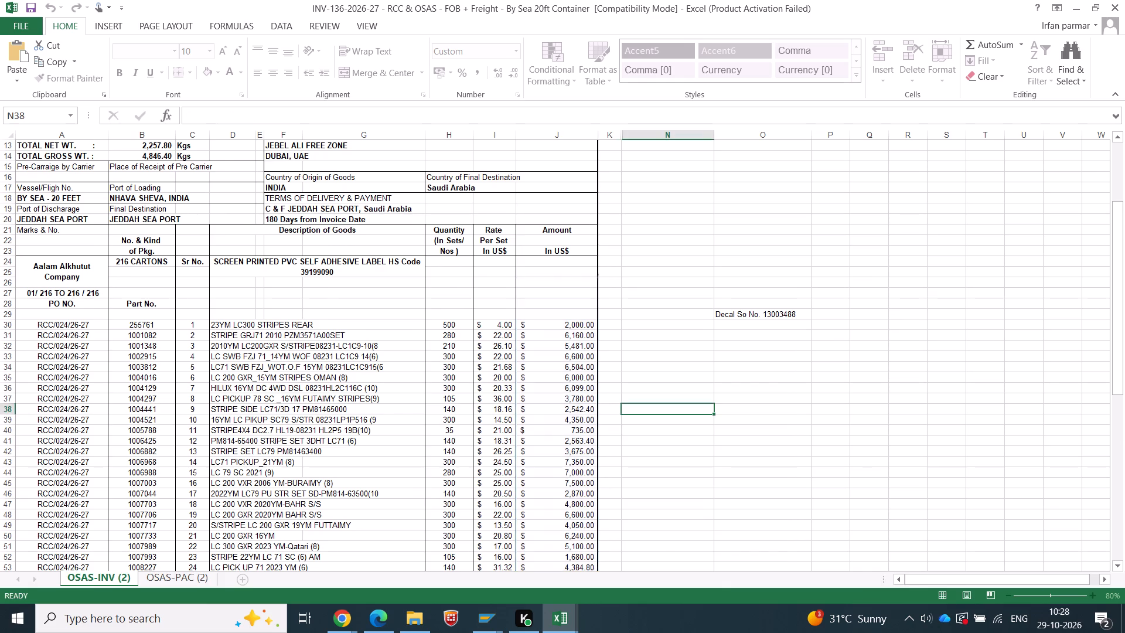
{"action": "scroll", "coordinate": [626, 373], "scroll_direction": "down", "scroll_amount": 8}
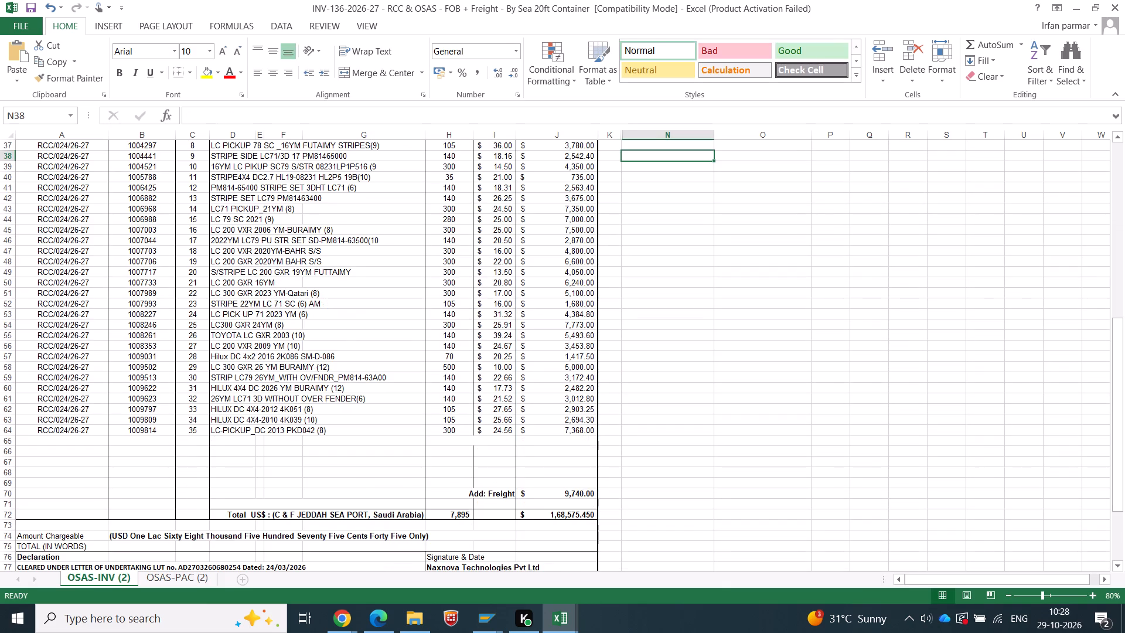
{"action": "scroll", "coordinate": [625, 338], "scroll_direction": "up", "scroll_amount": 3}
{"action": "scroll", "coordinate": [625, 338], "scroll_direction": "down", "scroll_amount": 4}
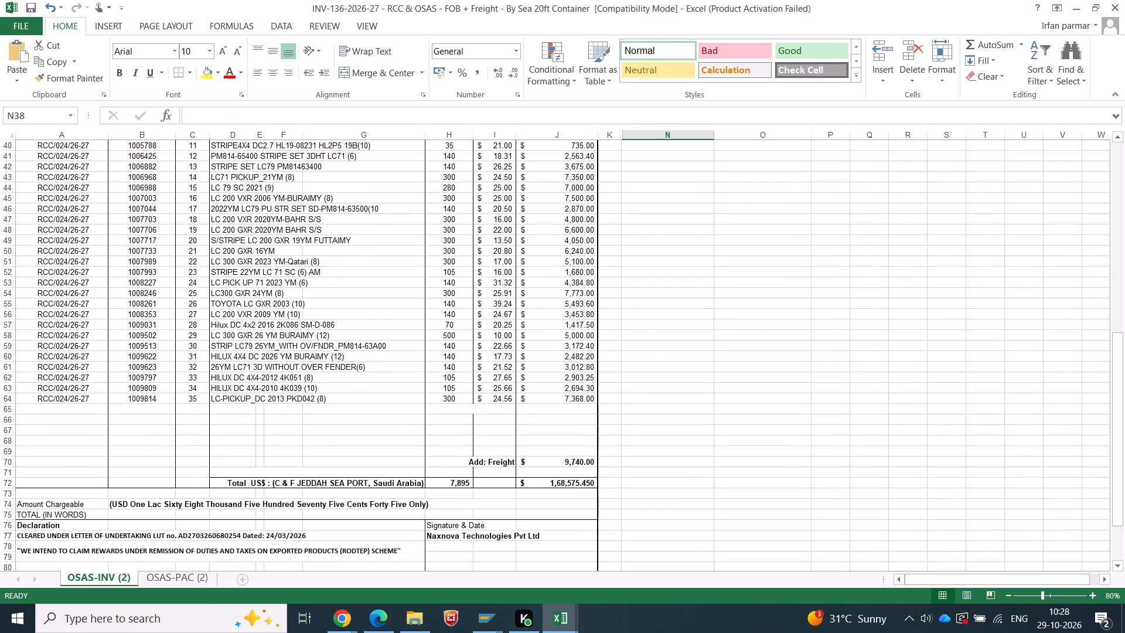
Save the INV-136 FOB + Freight workbook and close it.
{"action": "key", "text": "ctrl+s"}
{"action": "scroll", "coordinate": [441, 362], "scroll_direction": "up", "scroll_amount": 1}
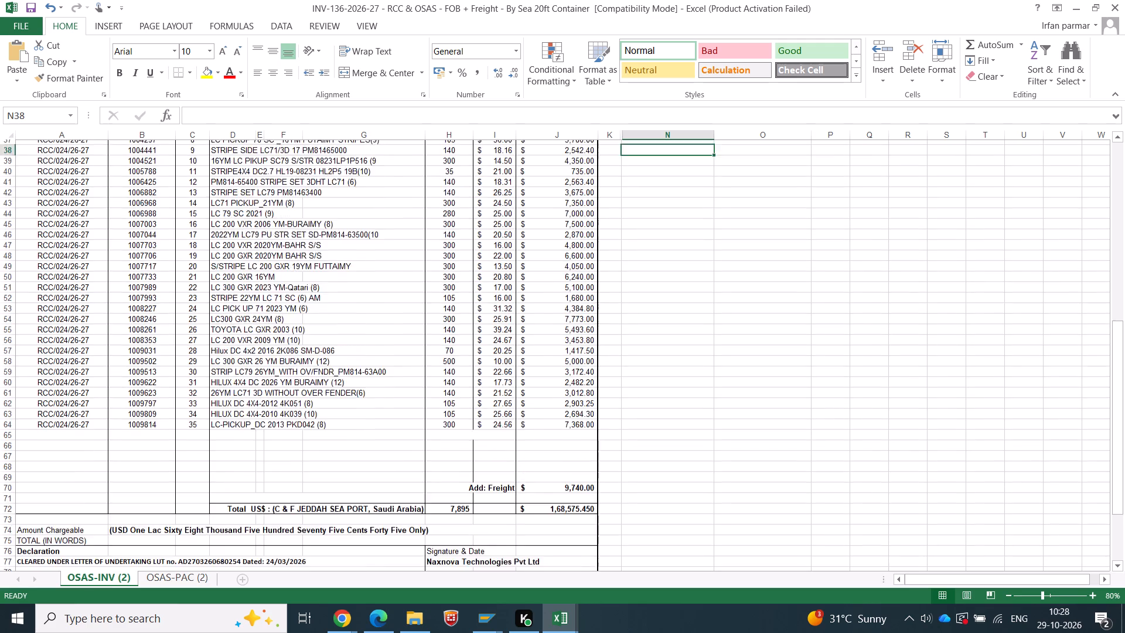
{"action": "scroll", "coordinate": [418, 368], "scroll_direction": "up", "scroll_amount": 1}
{"action": "left_click", "coordinate": [1121, 5]}
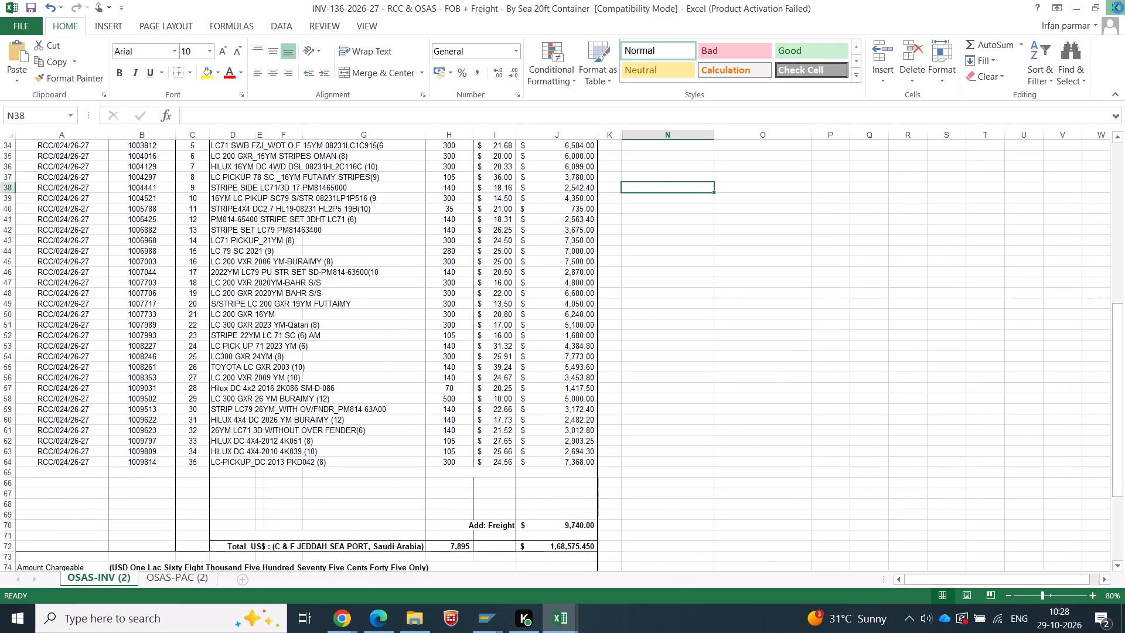
Open both INV-136 workbooks, the C & F copy and the FOB + Freight version, from the Export Invoice folder.
{"action": "key", "text": "alt+Tab"}
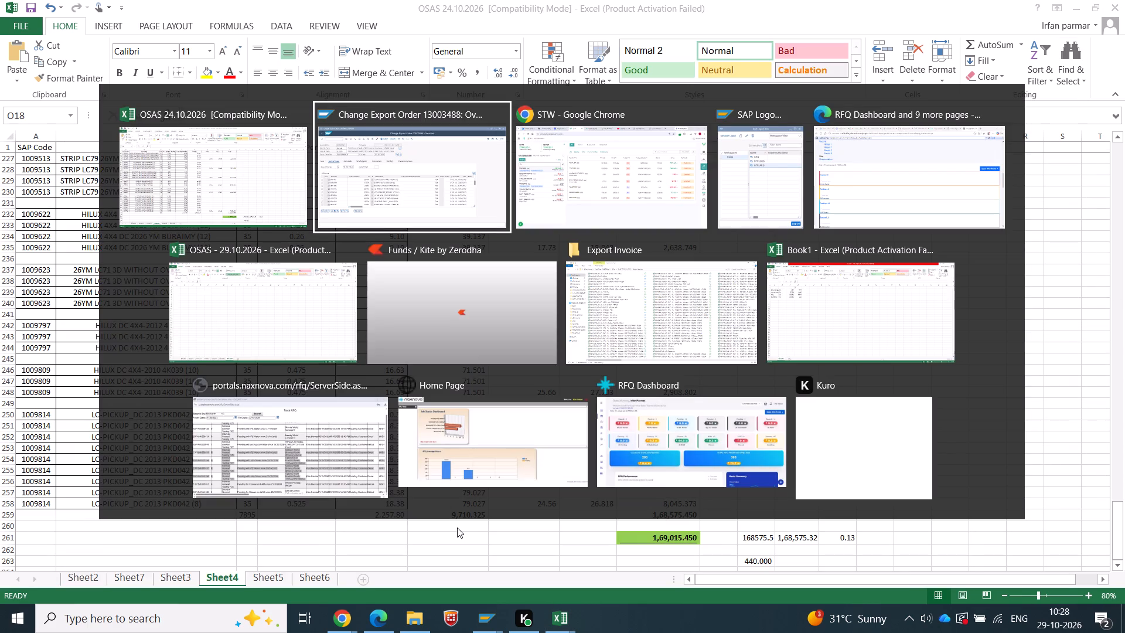
{"action": "key", "text": "alt+Tab"}
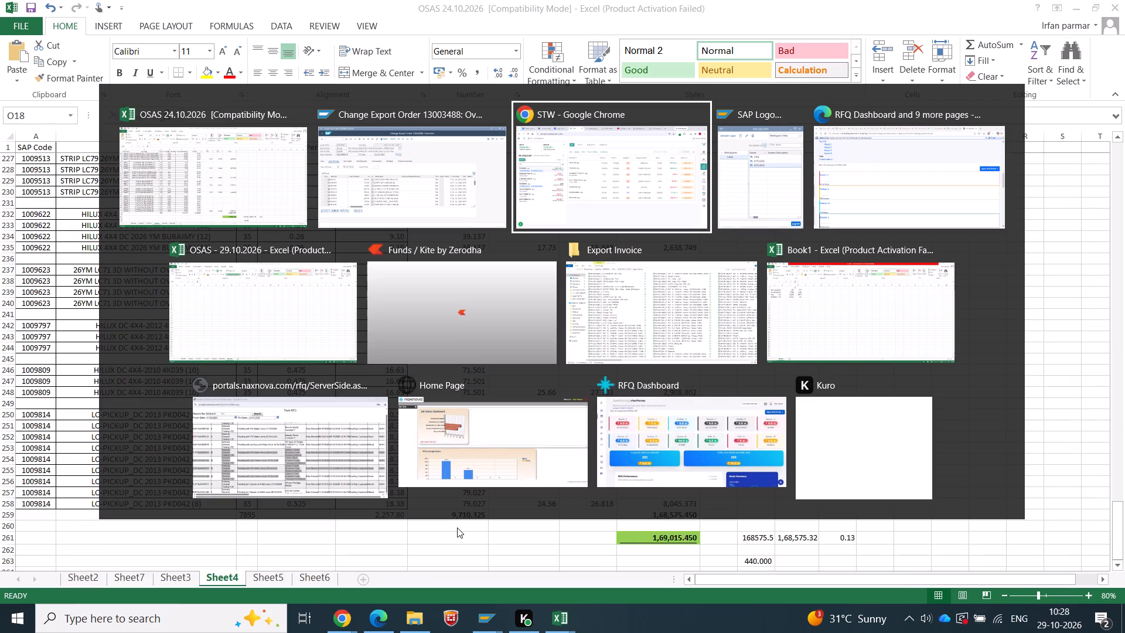
{"action": "key", "text": "alt+Tab"}
{"action": "key", "text": "alt+Tab"}
{"action": "key", "text": "alt+Tab"}
{"action": "key", "text": "alt+Tab"}
{"action": "key", "text": "alt+Tab"}
{"action": "scroll", "coordinate": [547, 427], "scroll_direction": "down", "scroll_amount": 4}
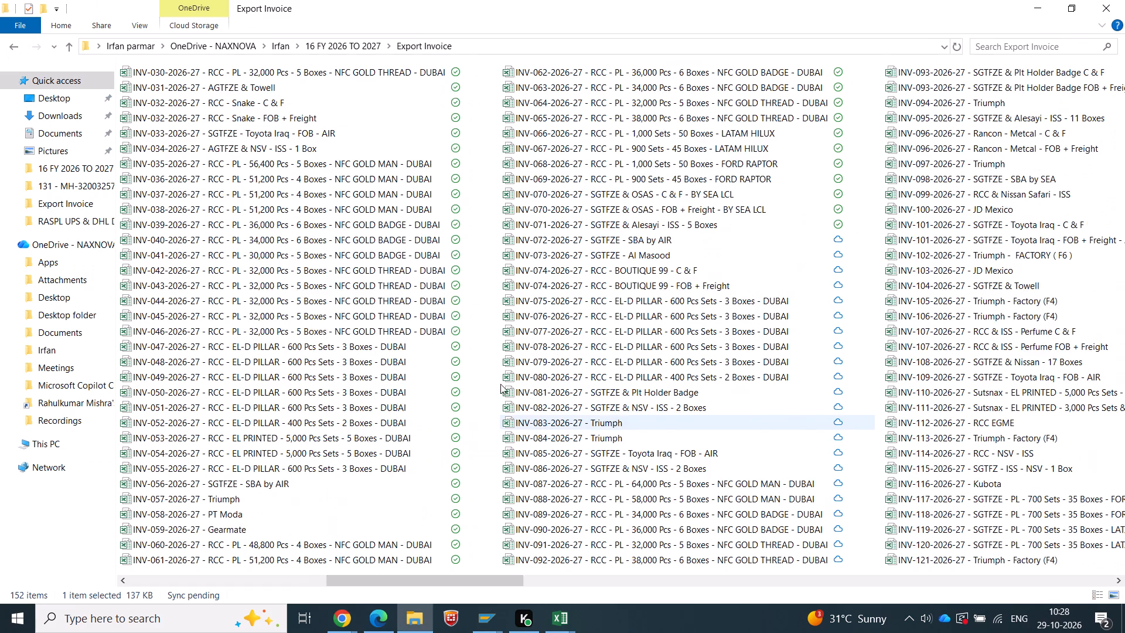
{"action": "scroll", "coordinate": [500, 384], "scroll_direction": "down", "scroll_amount": 3}
{"action": "left_click", "coordinate": [285, 346]}
{"action": "left_click", "coordinate": [285, 361], "text": "ctrl"}
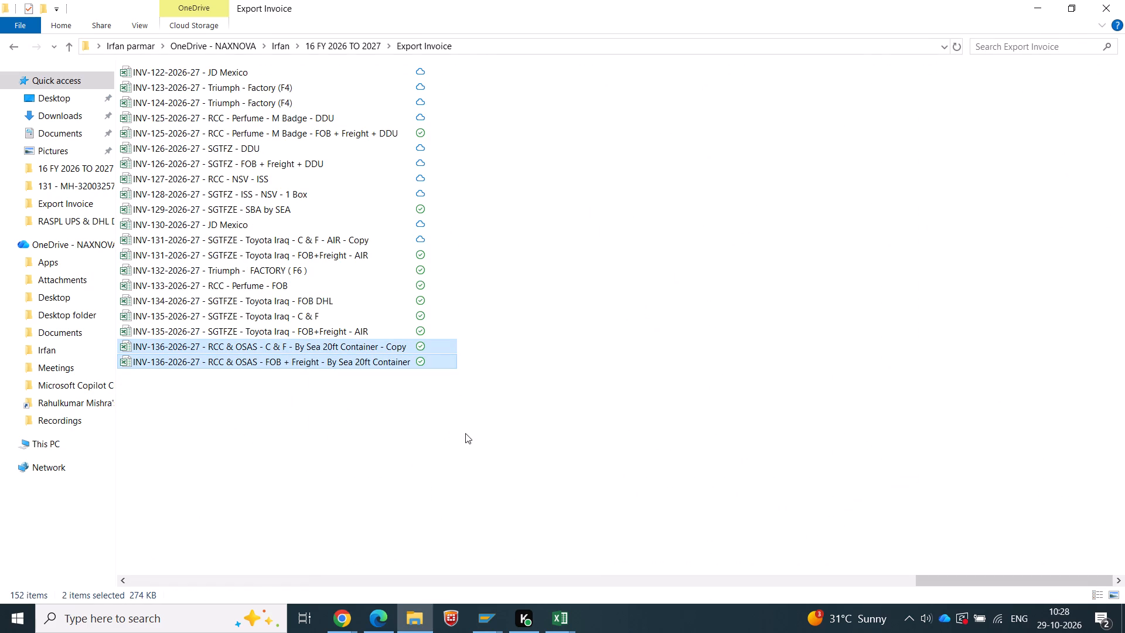
{"action": "key", "text": "Return"}
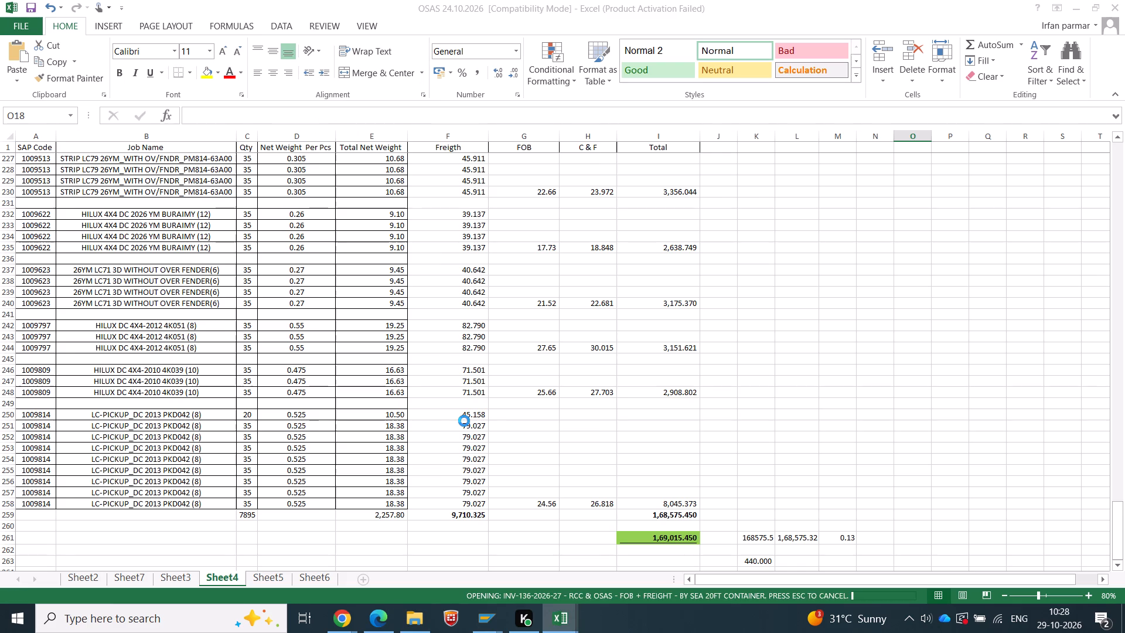
Copy part 1001082's quantity of 280 from the FOB + Freight invoice into cell H31 of the C & F copy's OSAS-INV (2) sheet.
{"action": "scroll", "coordinate": [284, 409], "scroll_direction": "up", "scroll_amount": 7}
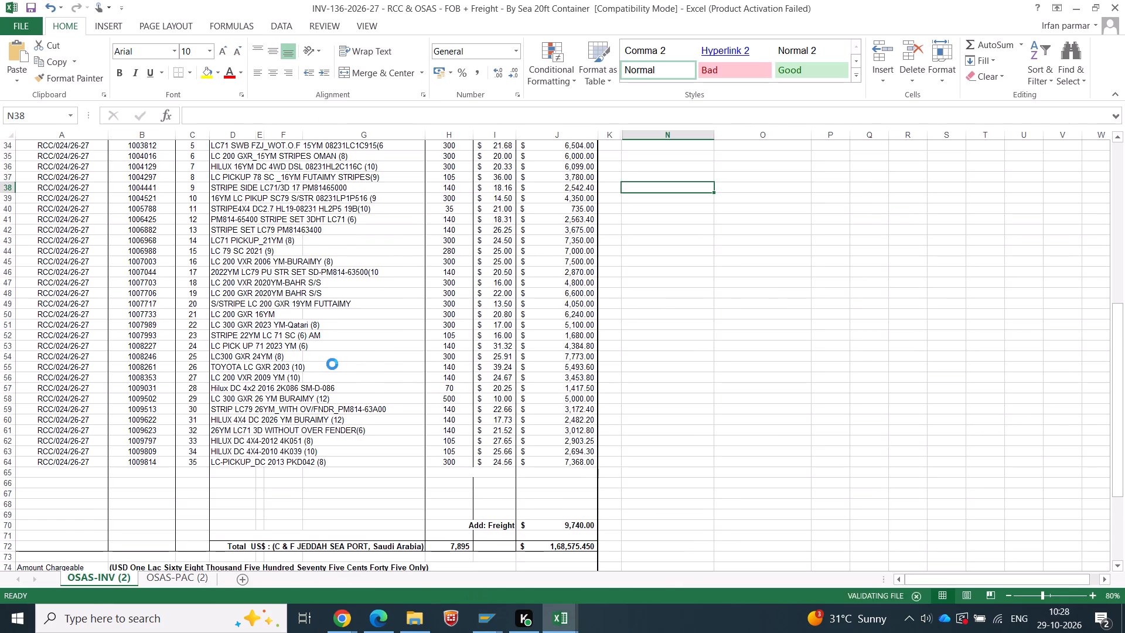
{"action": "scroll", "coordinate": [332, 364], "scroll_direction": "up", "scroll_amount": 7}
{"action": "scroll", "coordinate": [412, 421], "scroll_direction": "down", "scroll_amount": 3}
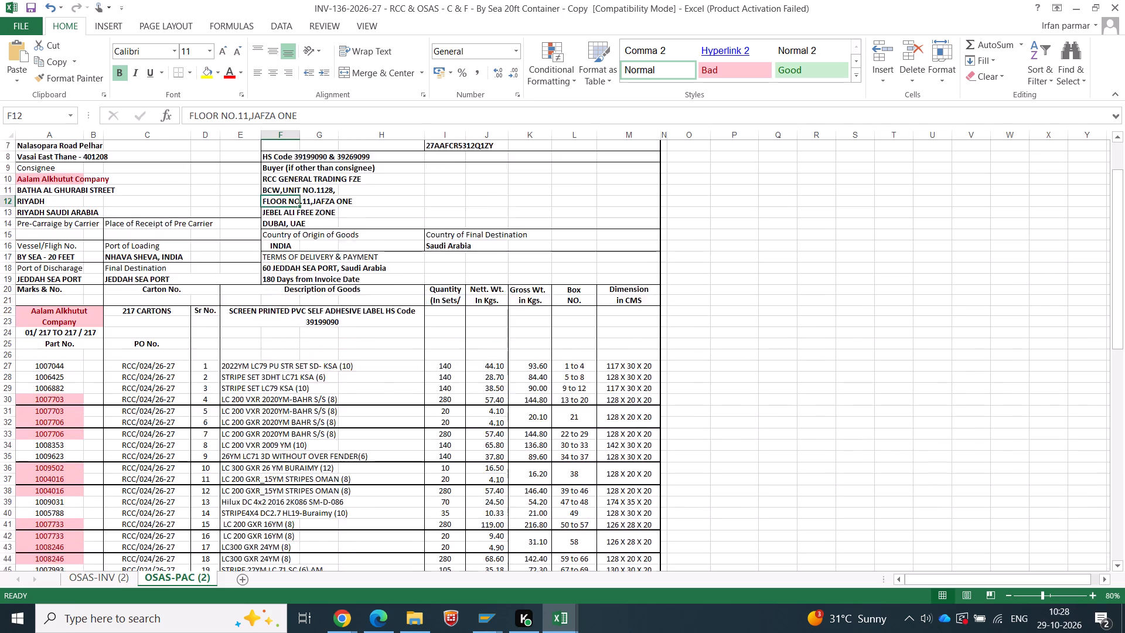
{"action": "scroll", "coordinate": [329, 517], "scroll_direction": "down", "scroll_amount": 1}
{"action": "left_click", "coordinate": [86, 583]}
{"action": "scroll", "coordinate": [500, 345], "scroll_direction": "up", "scroll_amount": 2}
{"action": "scroll", "coordinate": [500, 345], "scroll_direction": "down", "scroll_amount": 1}
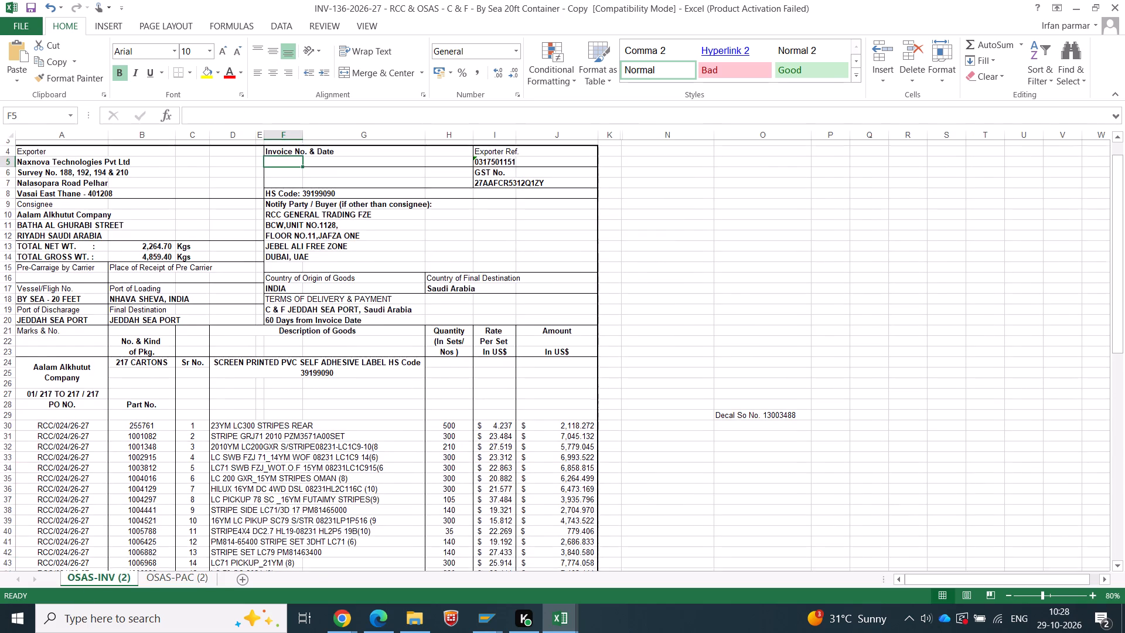
{"action": "scroll", "coordinate": [501, 347], "scroll_direction": "down", "scroll_amount": 3}
{"action": "left_click", "coordinate": [444, 332]}
{"action": "key", "text": "alt+Tab"}
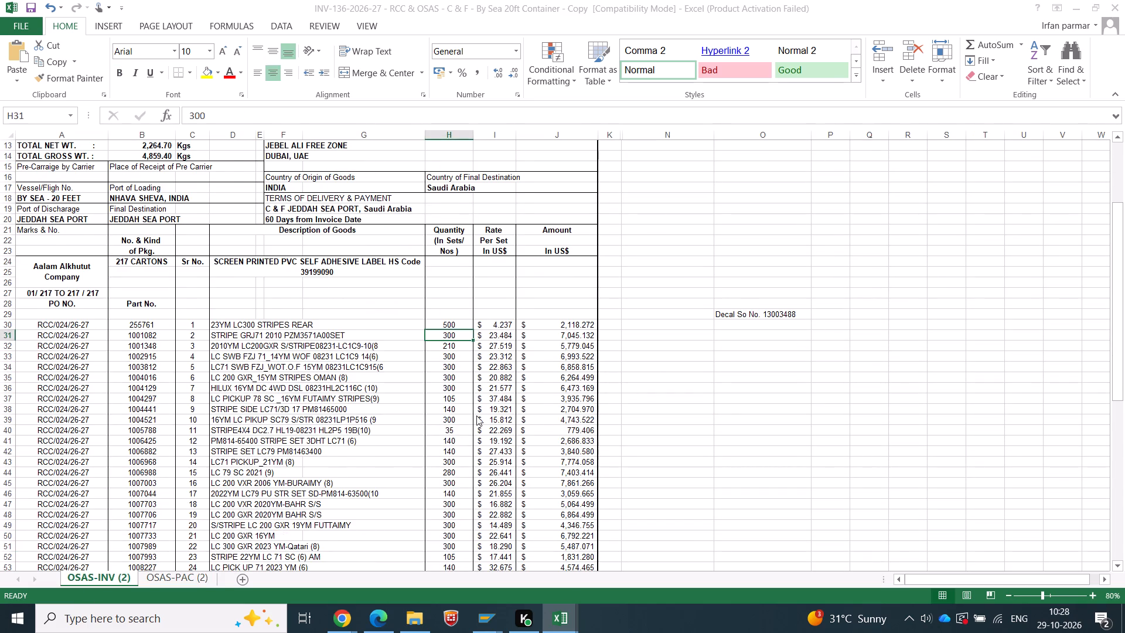
{"action": "scroll", "coordinate": [267, 303], "scroll_direction": "up", "scroll_amount": 8}
{"action": "left_click", "coordinate": [448, 369]}
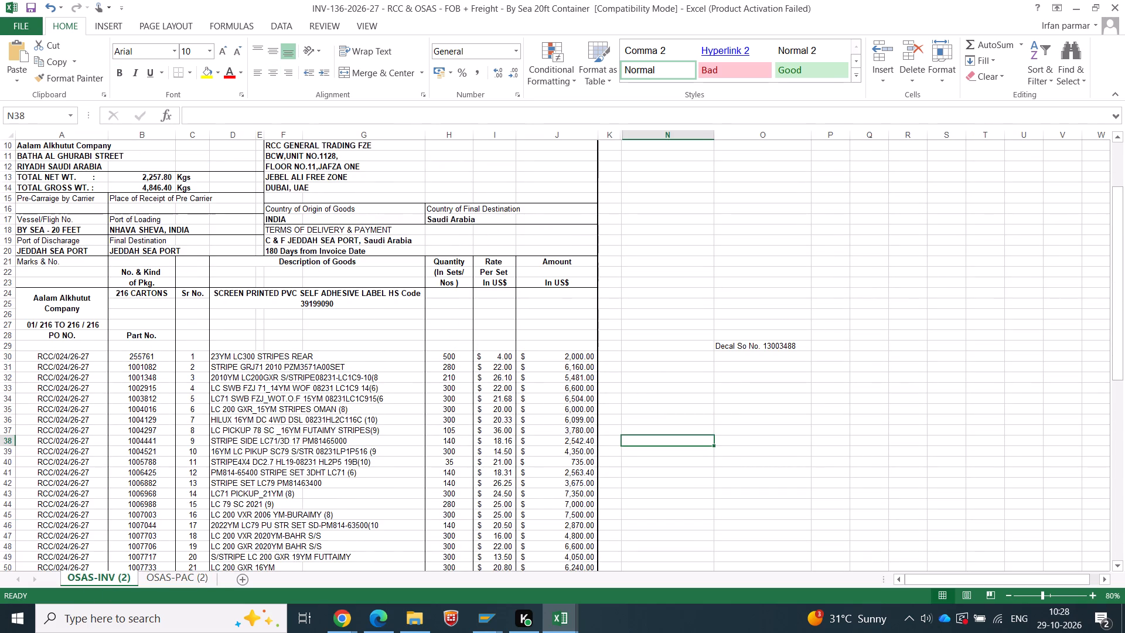
{"action": "key", "text": "ctrl+c"}
{"action": "key", "text": "alt+Tab"}
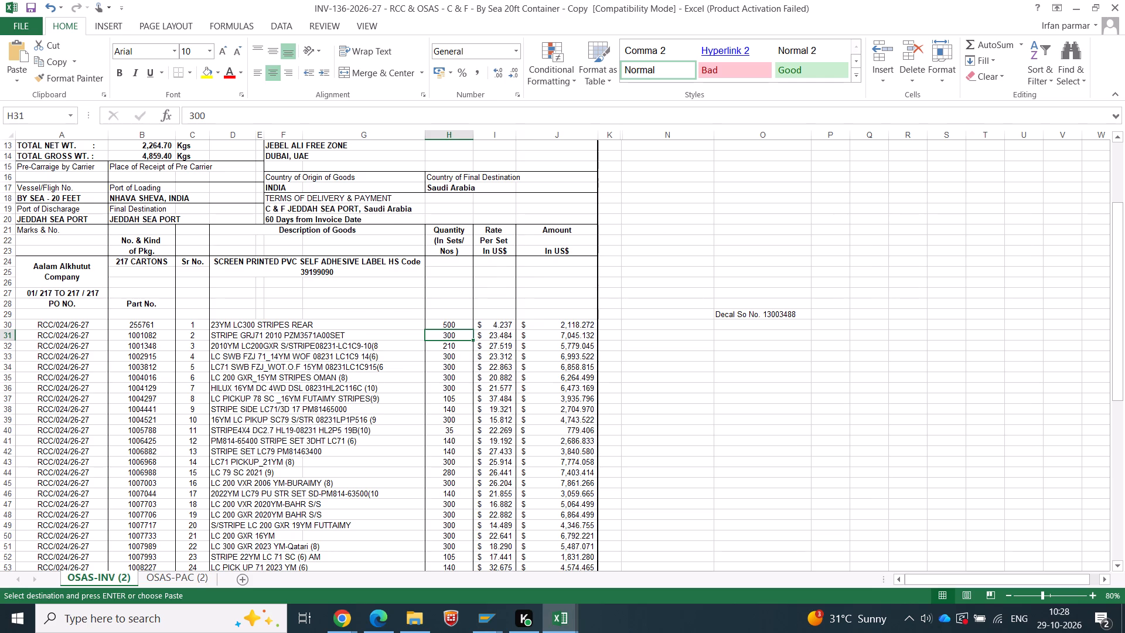
{"action": "right_click", "coordinate": [443, 335]}
{"action": "left_click", "coordinate": [497, 97]}
{"action": "left_click", "coordinate": [493, 116]}
{"action": "key", "text": "Tab"}
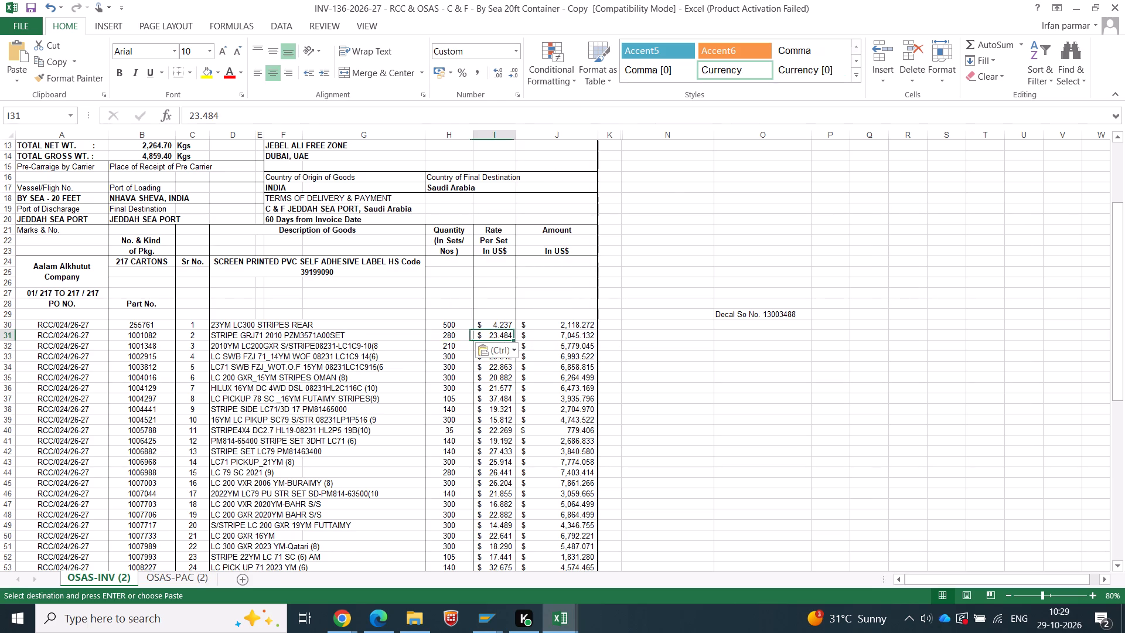
Paste the C & F rate 23.590 and total 6,605.132 from Sheet4 of OSAS 24.10.2026 as values into part 1001082's invoice row.
{"action": "key", "text": "alt+Tab"}
{"action": "key", "text": "alt+Tab"}
{"action": "scroll", "coordinate": [609, 240], "scroll_direction": "up", "scroll_amount": 14}
{"action": "left_click_drag", "start_coordinate": [1119, 473], "coordinate": [1113, 135]}
{"action": "left_click_drag", "start_coordinate": [601, 269], "coordinate": [673, 269]}
{"action": "key", "text": "ctrl+c"}
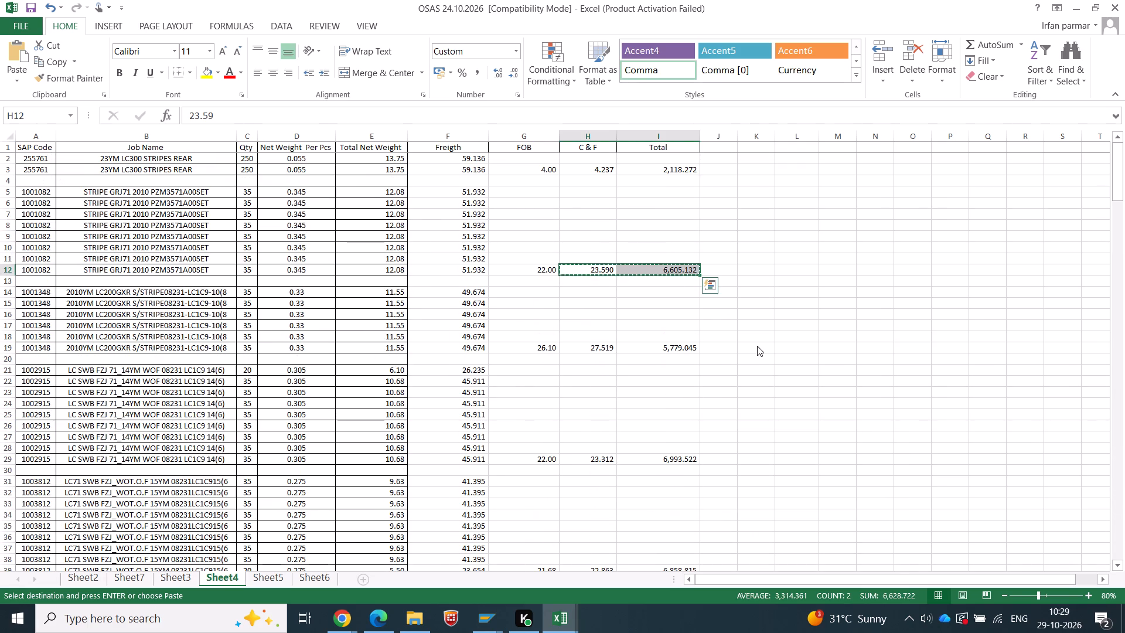
{"action": "key", "text": "alt+Tab"}
{"action": "right_click", "coordinate": [502, 337]}
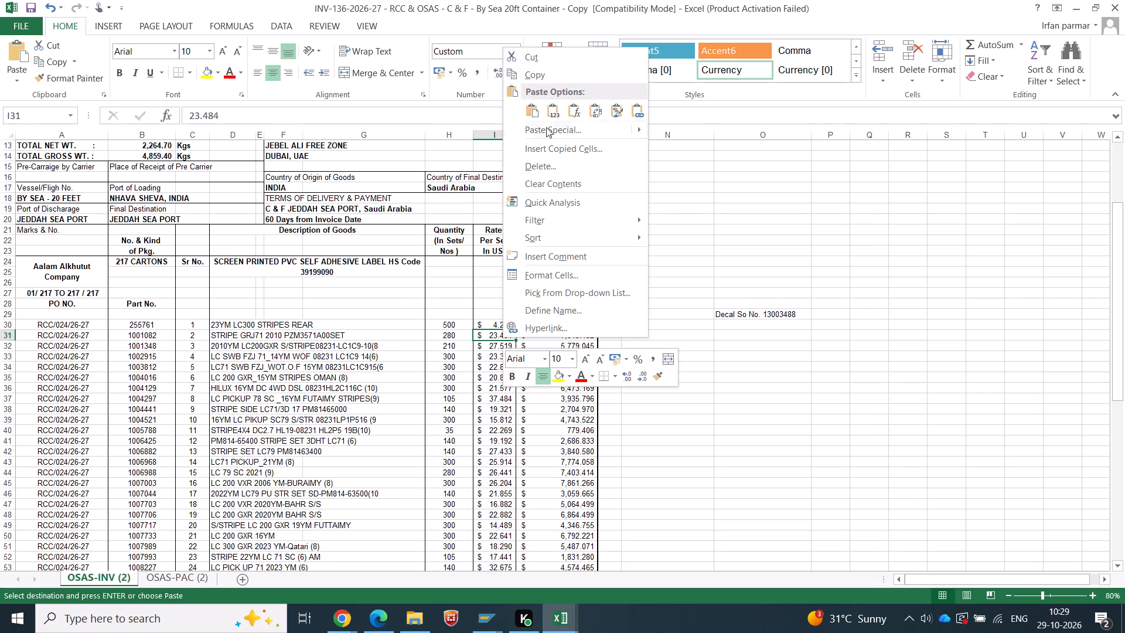
{"action": "left_click", "coordinate": [548, 109]}
{"action": "left_click", "coordinate": [718, 442]}
Review the C & F invoice's total and amount in words against the FOB + Freight invoice.
{"action": "scroll", "coordinate": [523, 432], "scroll_direction": "down", "scroll_amount": 10}
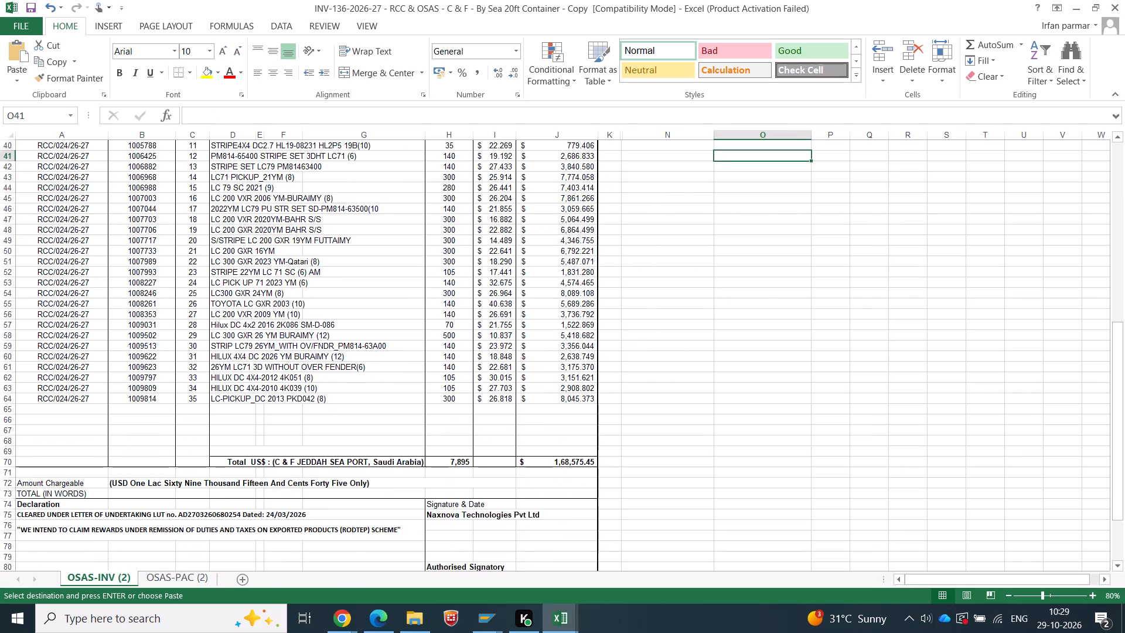
{"action": "scroll", "coordinate": [510, 382], "scroll_direction": "down", "scroll_amount": 7}
{"action": "scroll", "coordinate": [511, 394], "scroll_direction": "up", "scroll_amount": 4}
{"action": "key", "text": "alt+Tab"}
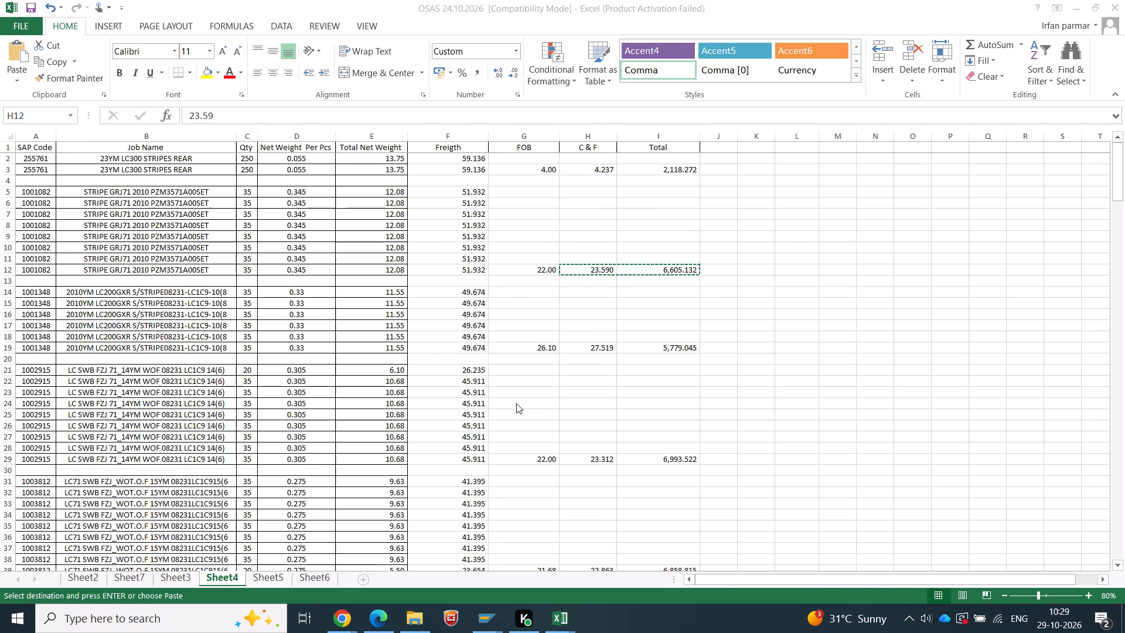
{"action": "key", "text": "alt+Tab"}
{"action": "key", "text": "alt+Tab"}
{"action": "key", "text": "alt+Tab"}
{"action": "scroll", "coordinate": [243, 433], "scroll_direction": "down", "scroll_amount": 12}
{"action": "key", "text": "alt+Tab"}
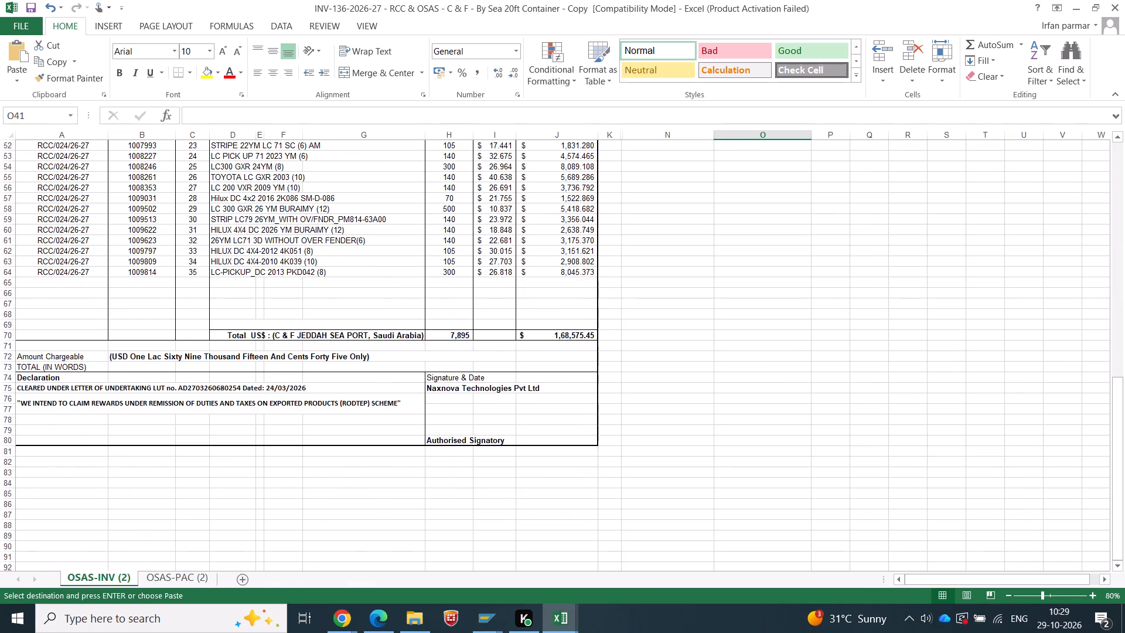
{"action": "key", "text": "alt+Tab"}
{"action": "key", "text": "alt+Tab"}
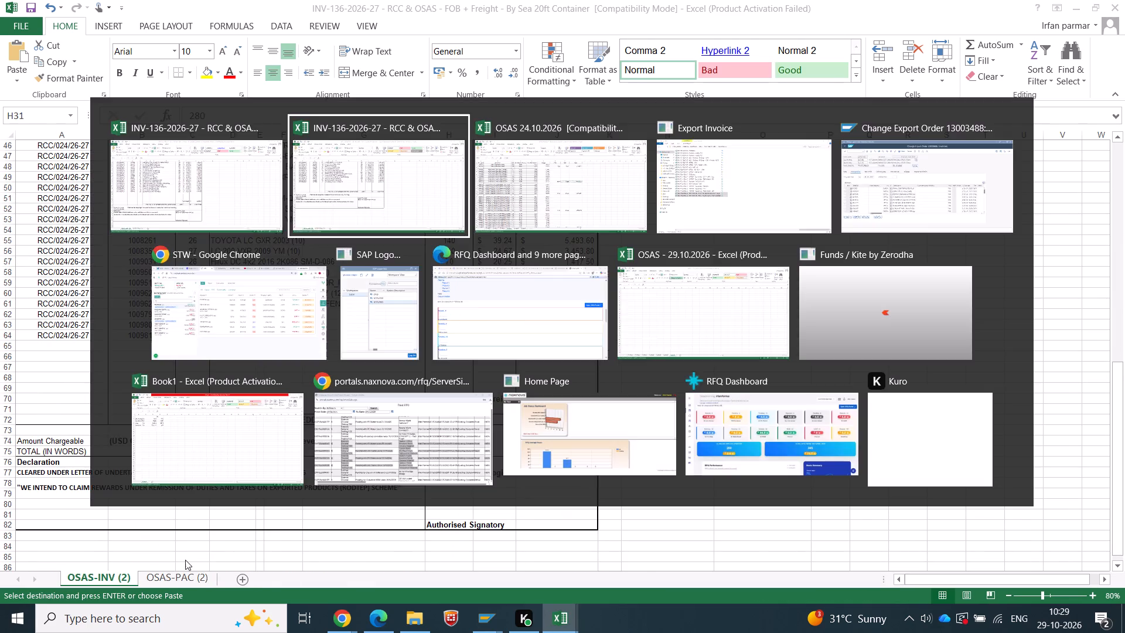
Compare part 1001082's row and box numbers between the OSAS-PAC (2) packing lists of the C & F and FOB + Freight workbooks.
{"action": "left_click", "coordinate": [163, 579]}
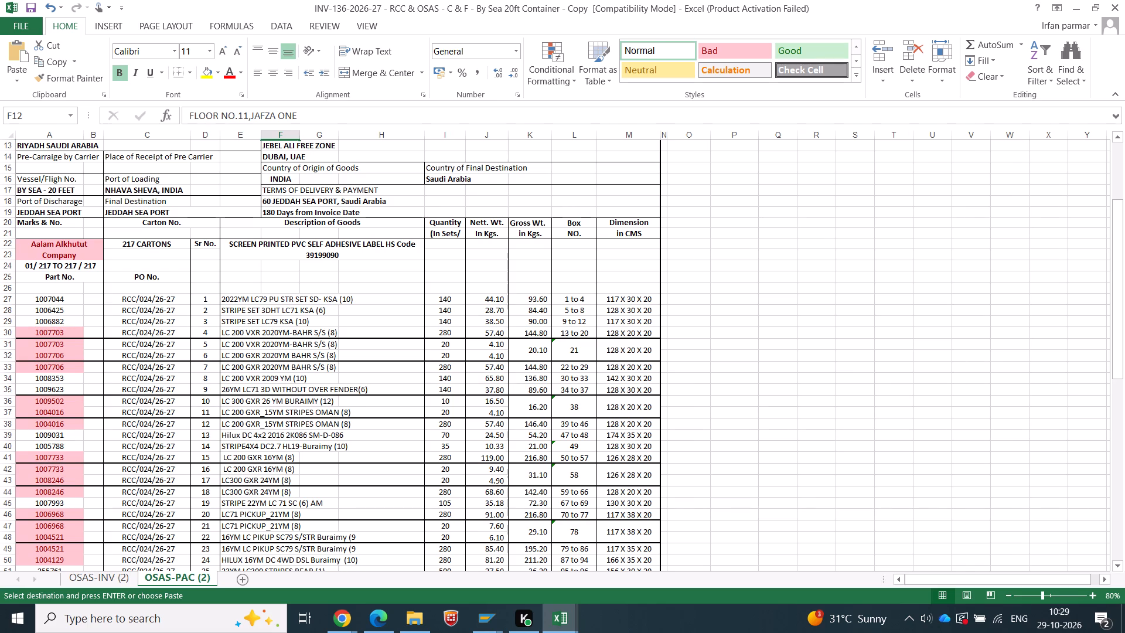
{"action": "left_click", "coordinate": [578, 300]}
{"action": "scroll", "coordinate": [571, 421], "scroll_direction": "down", "scroll_amount": 7}
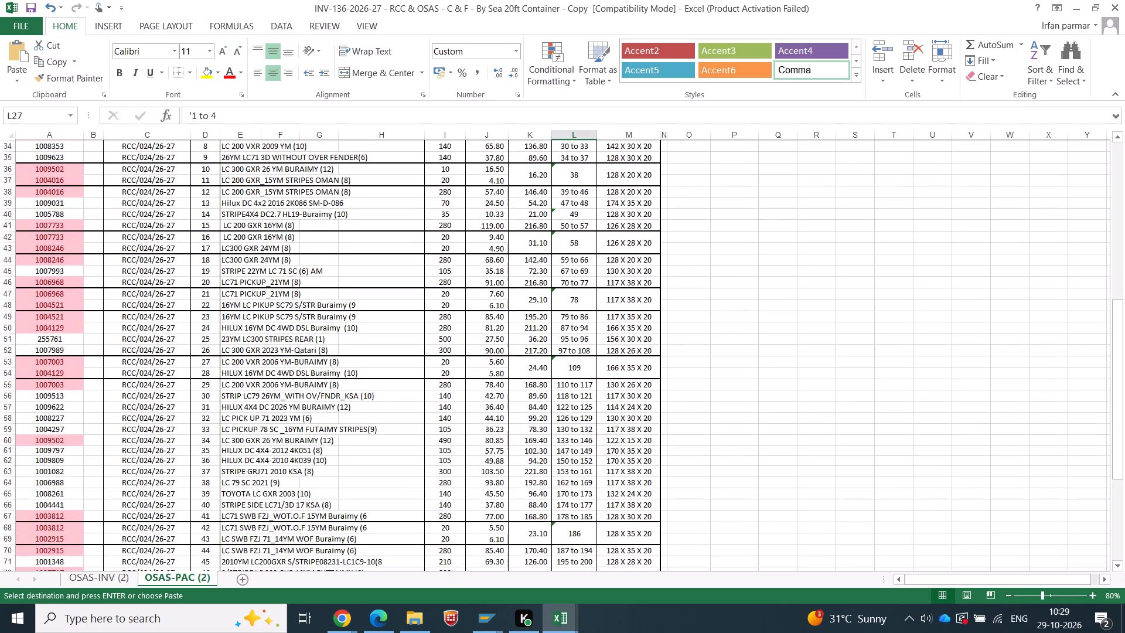
{"action": "scroll", "coordinate": [570, 401], "scroll_direction": "down", "scroll_amount": 1}
{"action": "left_click", "coordinate": [13, 433]}
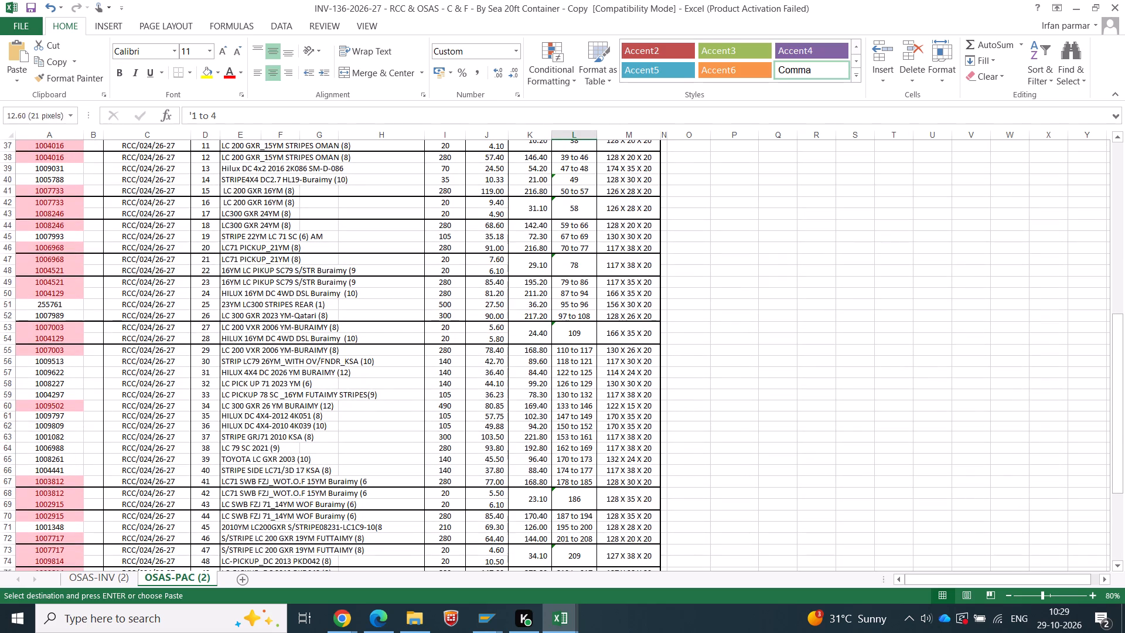
{"action": "left_click", "coordinate": [12, 435]}
{"action": "scroll", "coordinate": [567, 416], "scroll_direction": "down", "scroll_amount": 5}
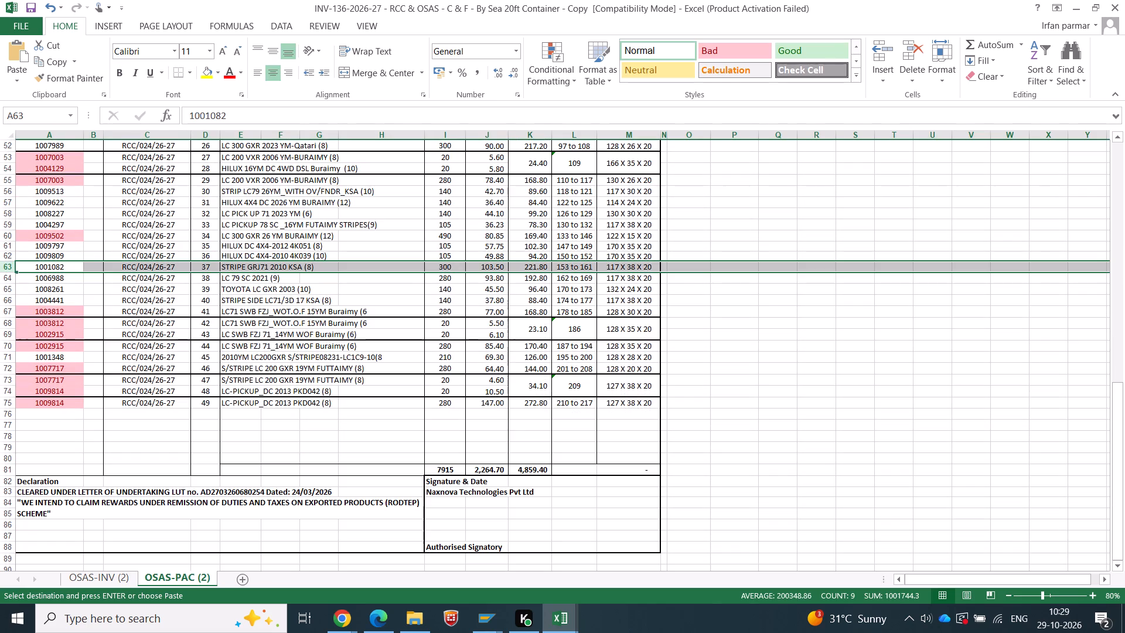
{"action": "left_click", "coordinate": [570, 267]}
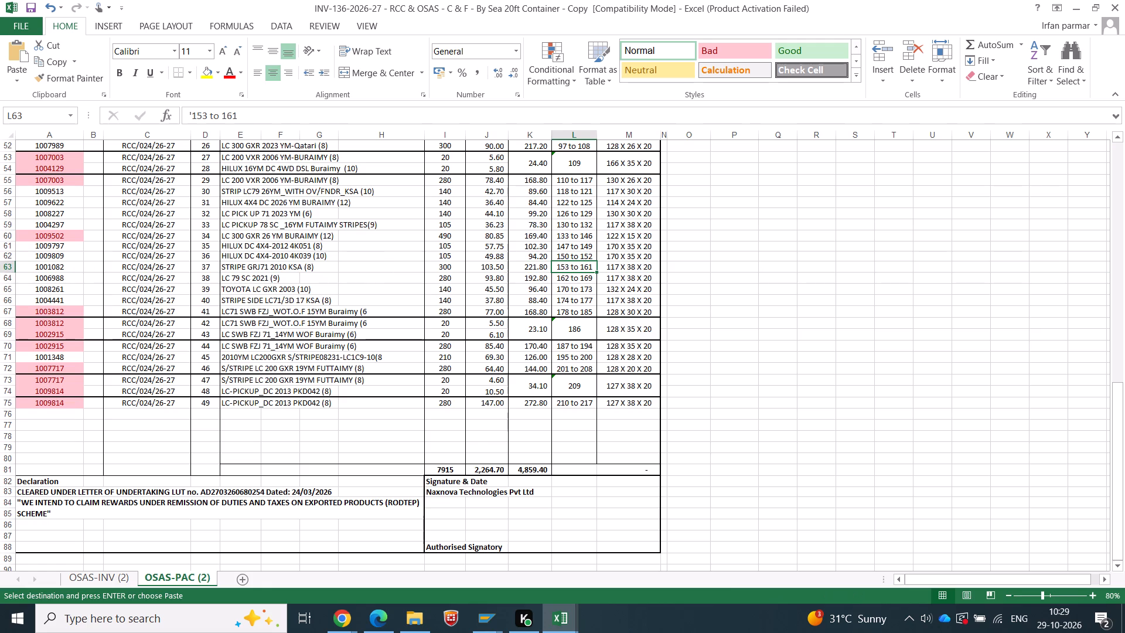
{"action": "key", "text": "alt+Tab"}
{"action": "left_click", "coordinate": [176, 579]}
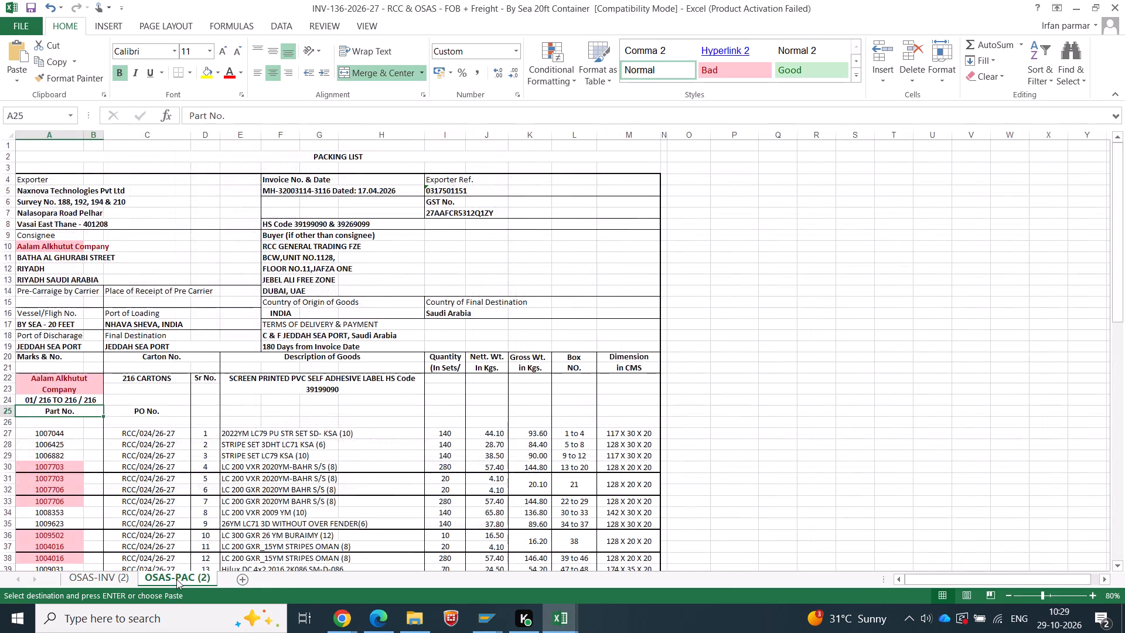
{"action": "scroll", "coordinate": [666, 417], "scroll_direction": "down", "scroll_amount": 7}
{"action": "scroll", "coordinate": [628, 380], "scroll_direction": "down", "scroll_amount": 3}
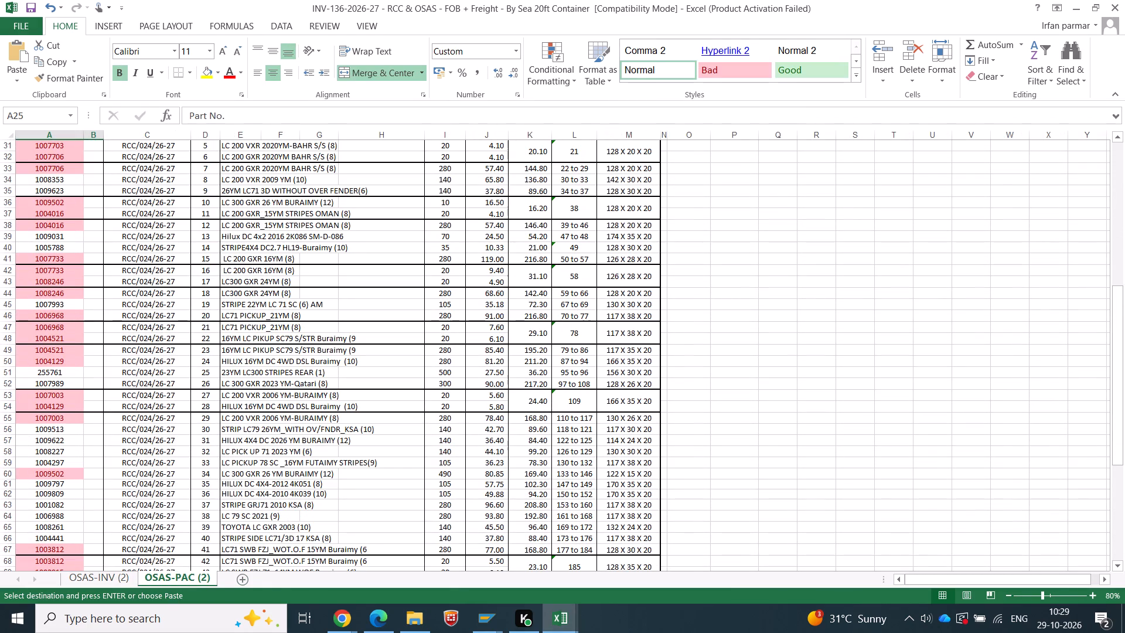
{"action": "scroll", "coordinate": [612, 392], "scroll_direction": "down", "scroll_amount": 2}
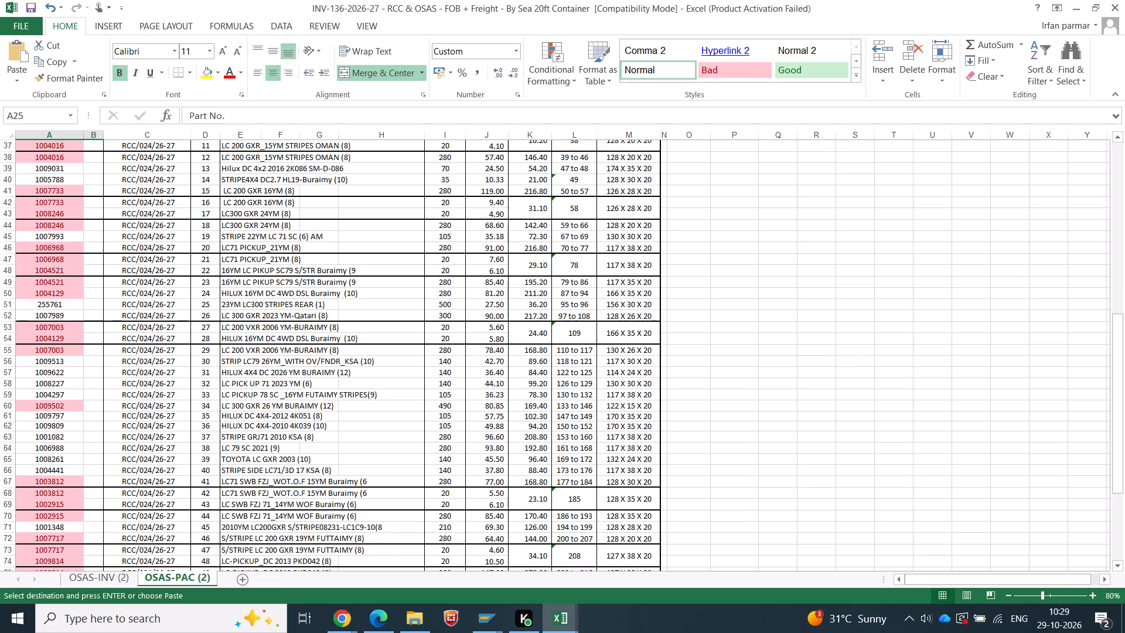
{"action": "left_click", "coordinate": [5, 436]}
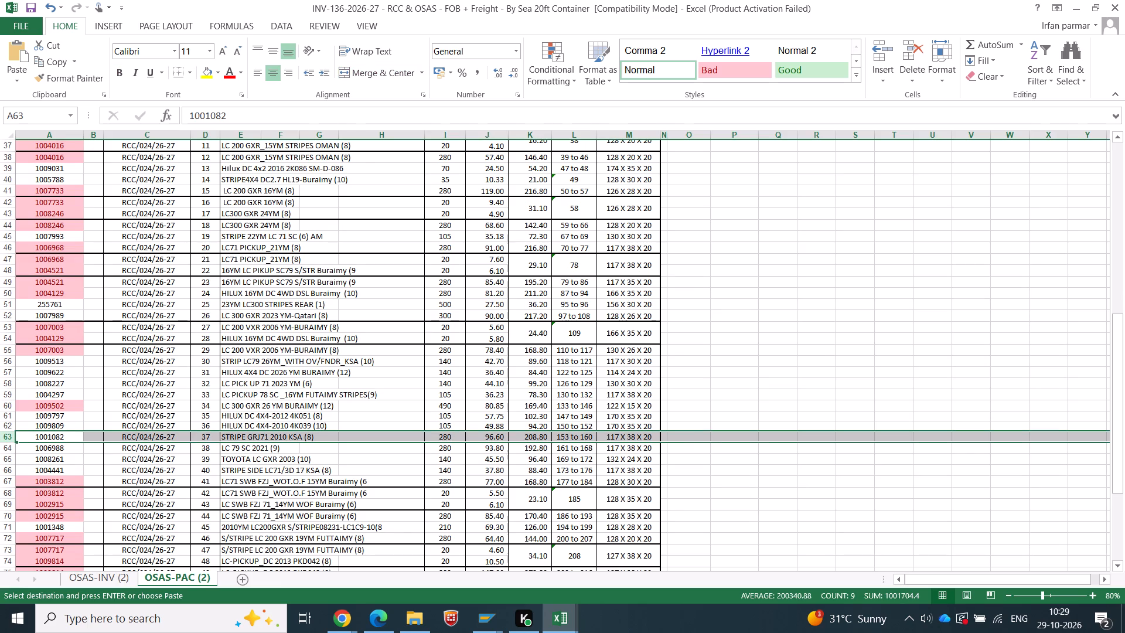
{"action": "left_click", "coordinate": [578, 436]}
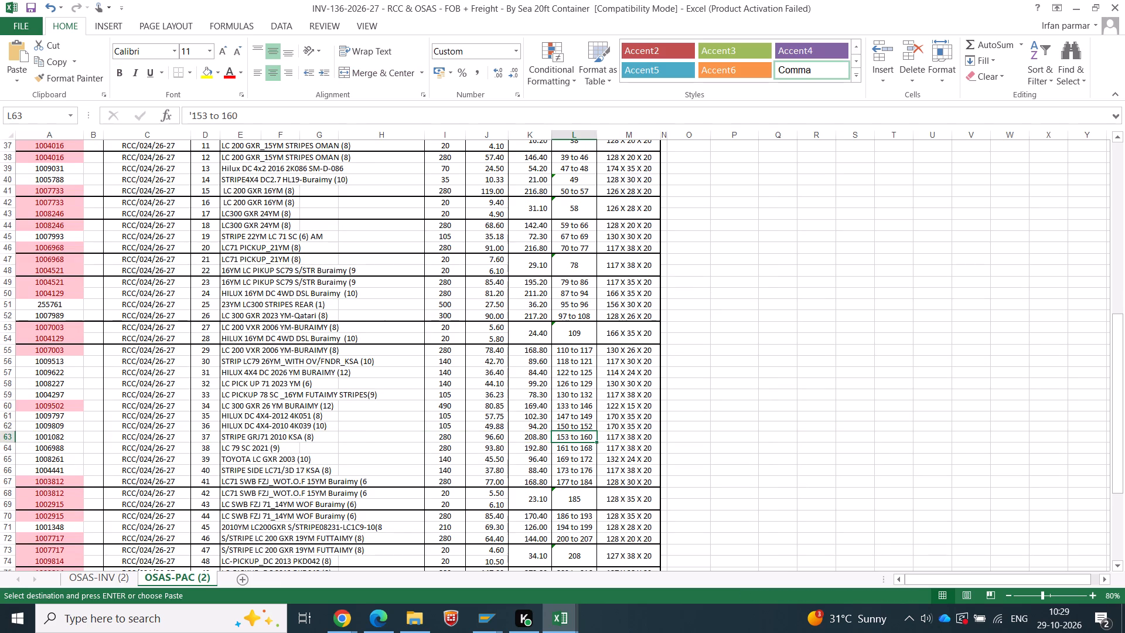
Set part 1001082's quantity in cell I63 of the C & F packing list to 280.
{"action": "key", "text": "alt+Tab"}
{"action": "left_click", "coordinate": [450, 267]}
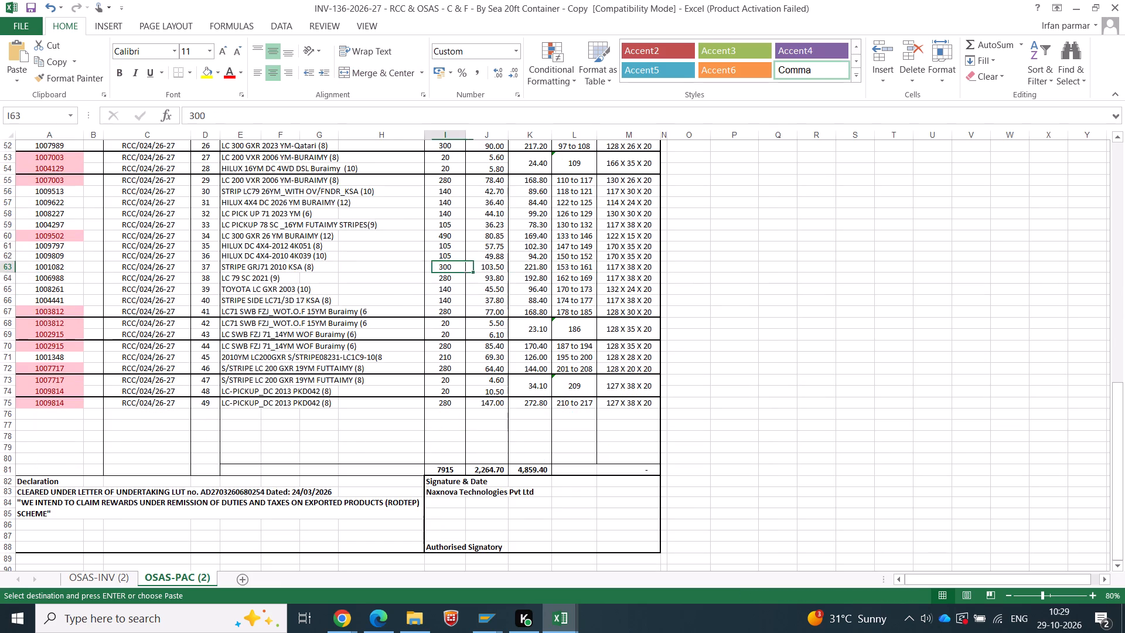
{"action": "type", "text": "28"}
{"action": "key", "text": "0"}
{"action": "key", "text": "Tab"}
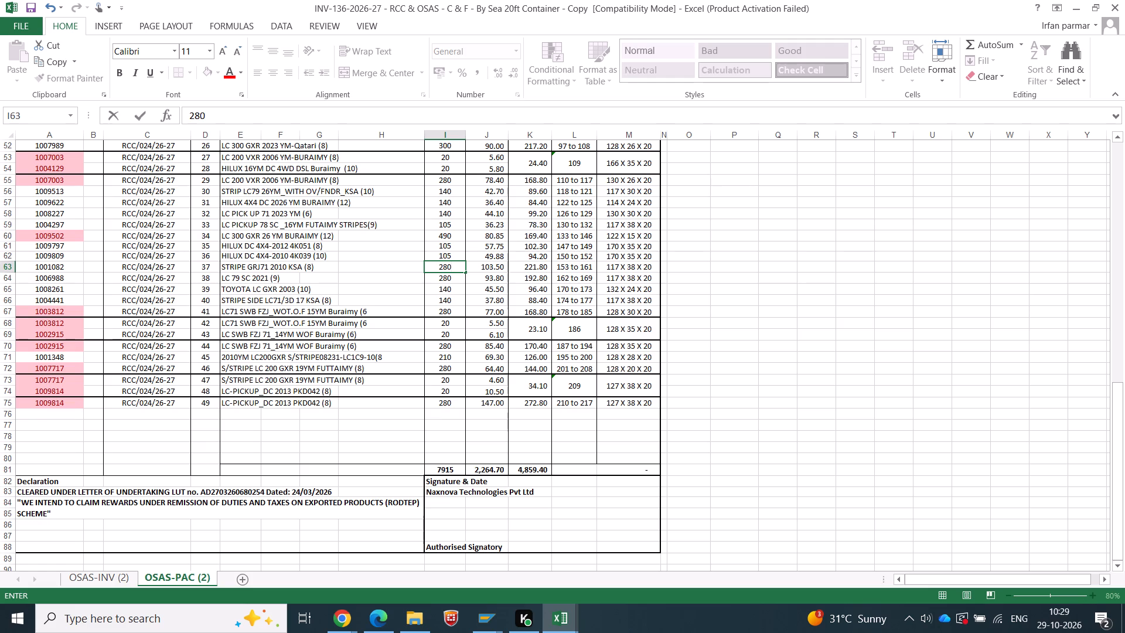
Copy box numbers L63:L75, 153 to 160 through 209 to 216, from the FOB + Freight packing list into the C & F one and save.
{"action": "key", "text": "Tab"}
{"action": "key", "text": "Tab"}
{"action": "key", "text": "alt+Tab"}
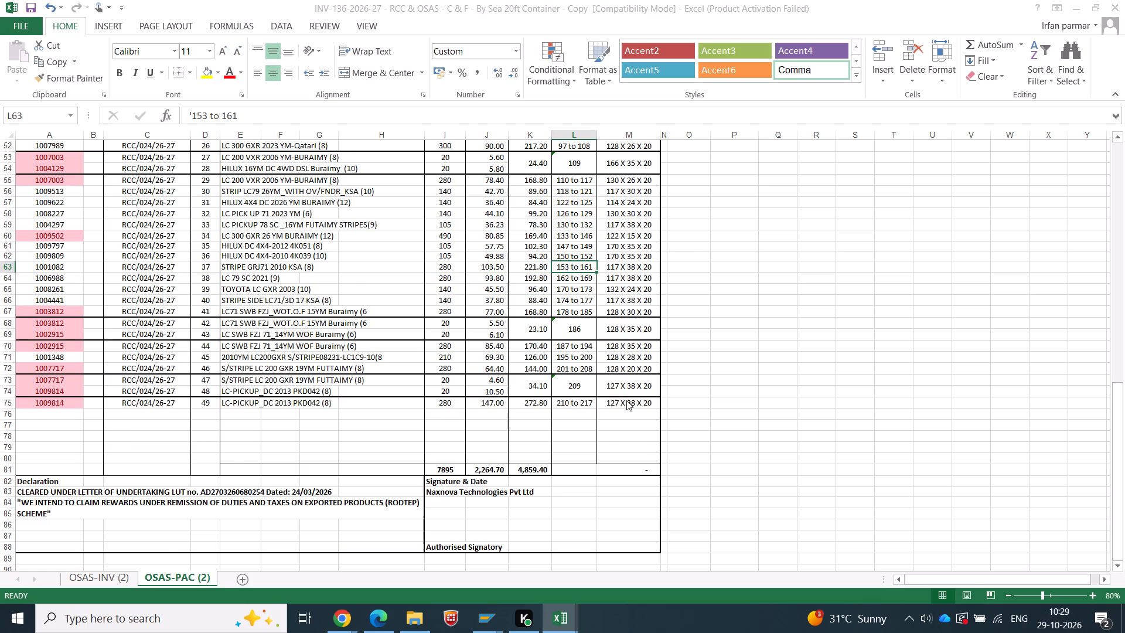
{"action": "left_click_drag", "start_coordinate": [564, 434], "coordinate": [559, 563]}
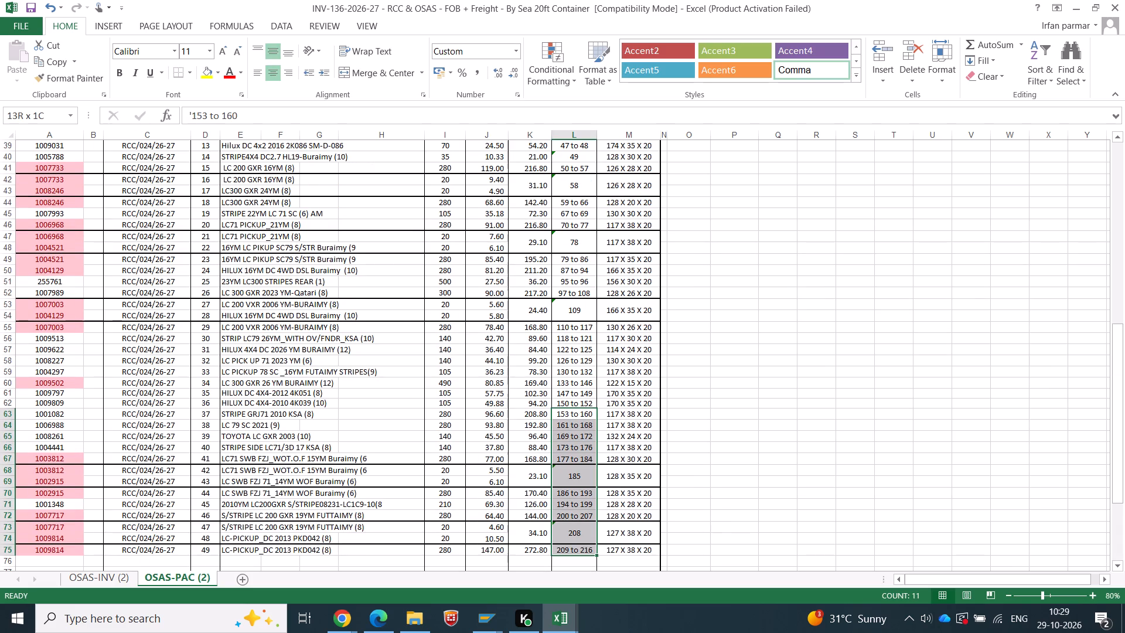
{"action": "left_click_drag", "start_coordinate": [559, 563], "coordinate": [570, 553]}
{"action": "key", "text": "ctrl+c"}
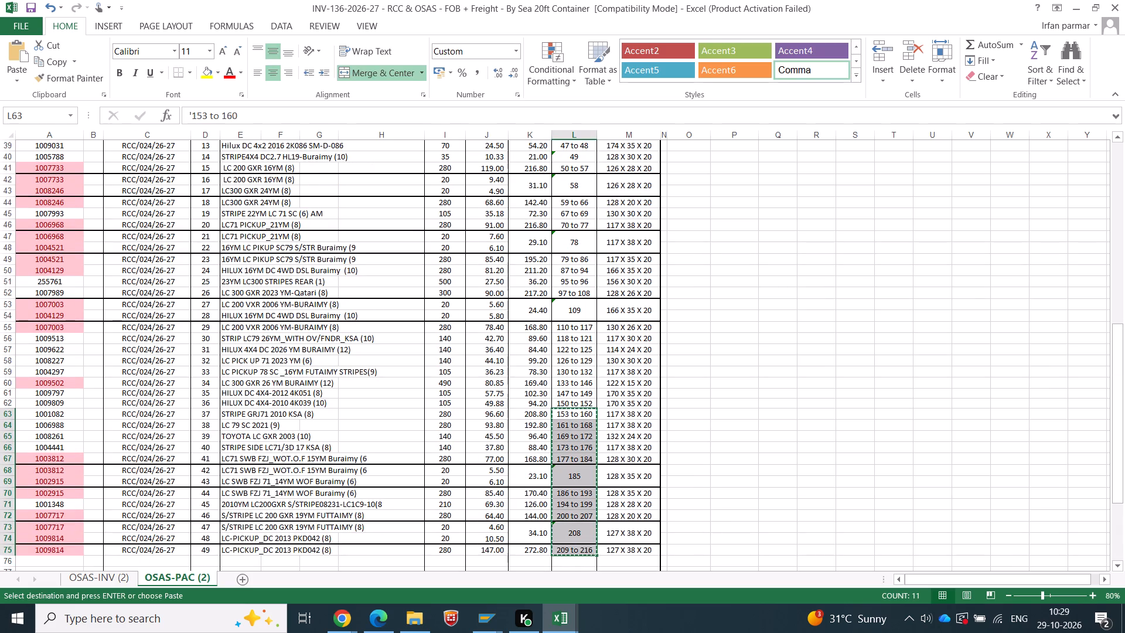
{"action": "key", "text": "alt+Tab"}
{"action": "right_click", "coordinate": [574, 266]}
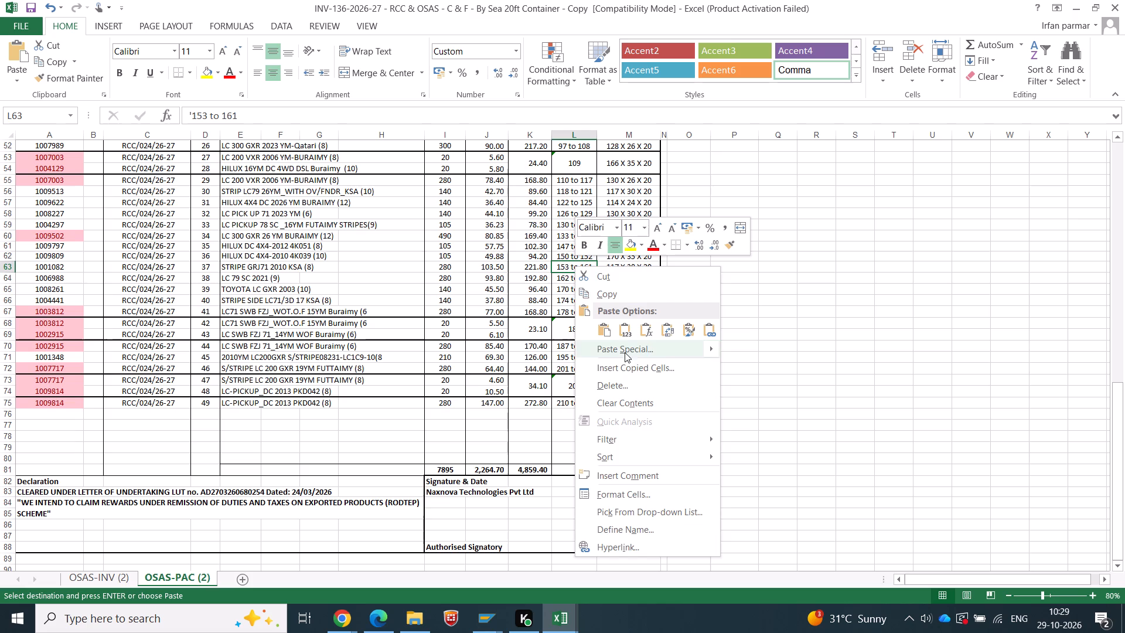
{"action": "left_click", "coordinate": [621, 332]}
{"action": "left_click", "coordinate": [568, 353]}
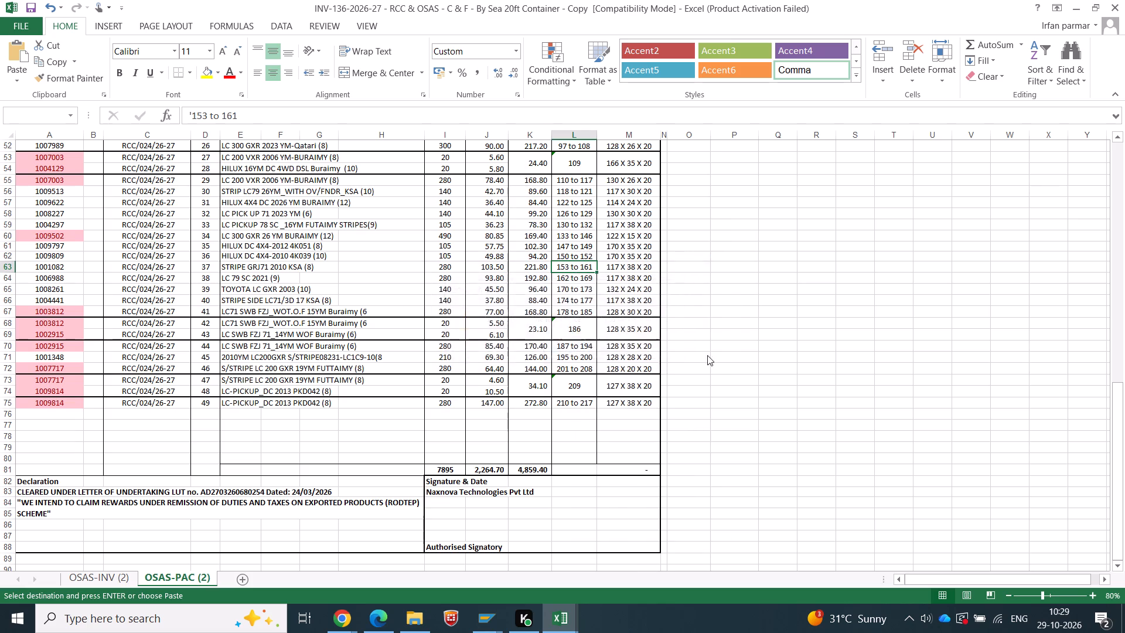
{"action": "left_click", "coordinate": [562, 365]}
{"action": "key", "text": "alt+Tab"}
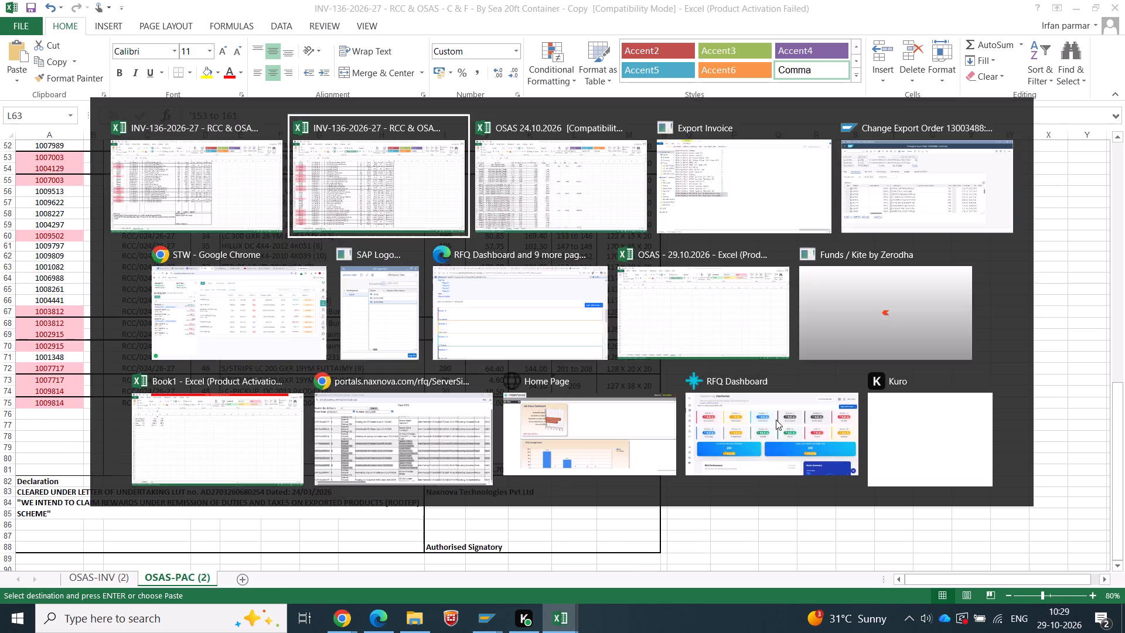
{"action": "key", "text": "ctrl+c"}
{"action": "key", "text": "alt+Tab"}
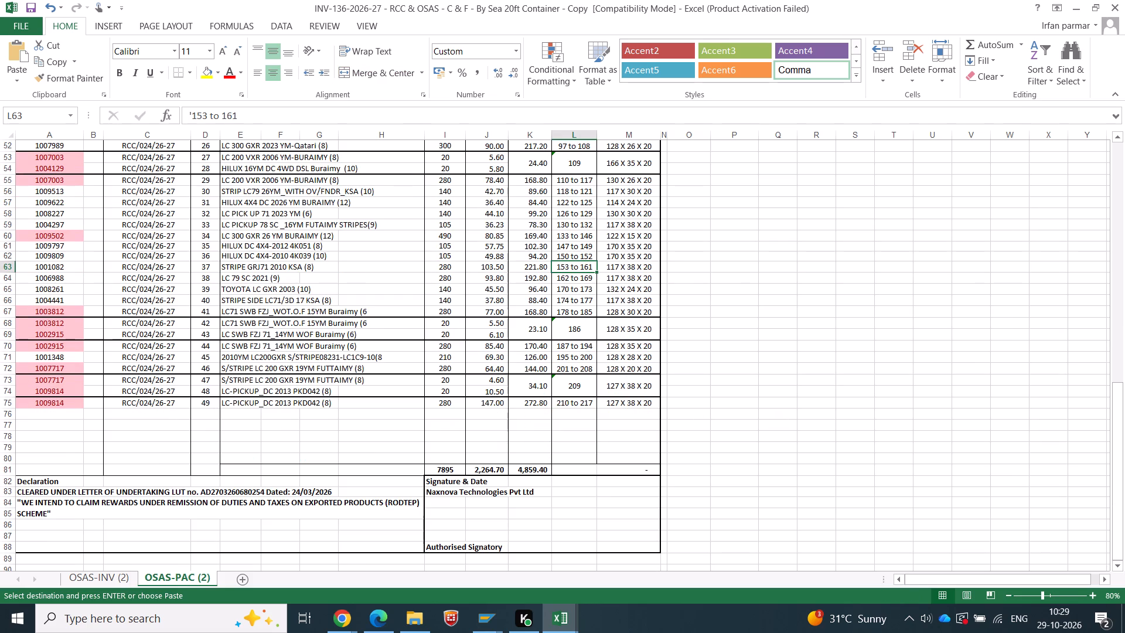
{"action": "key", "text": "alt+Tab"}
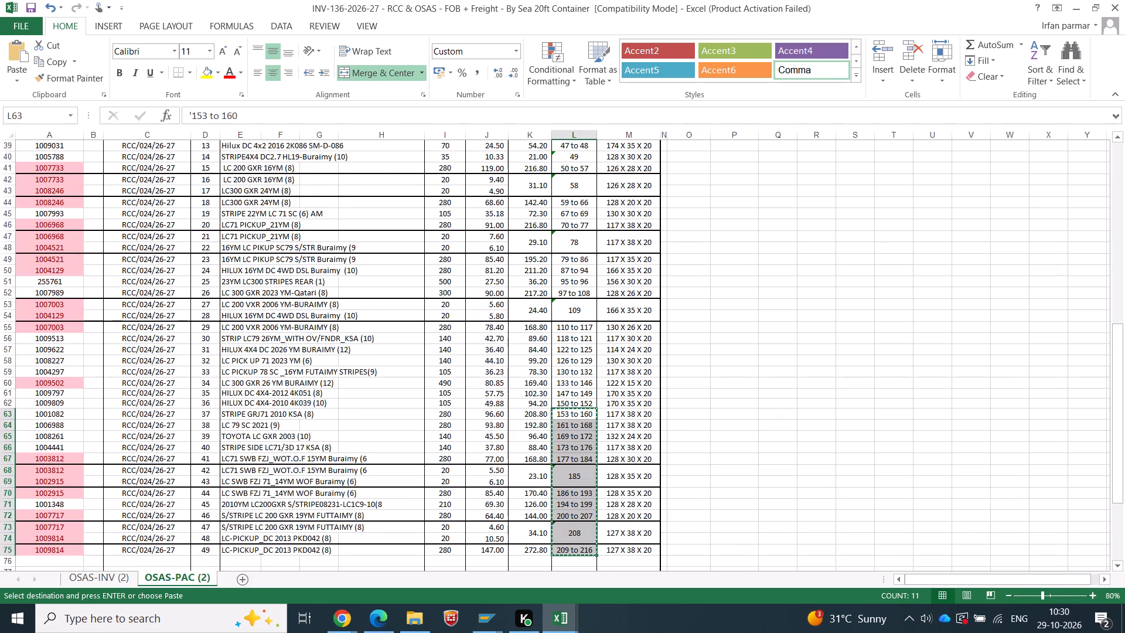
{"action": "key", "text": "alt+Tab"}
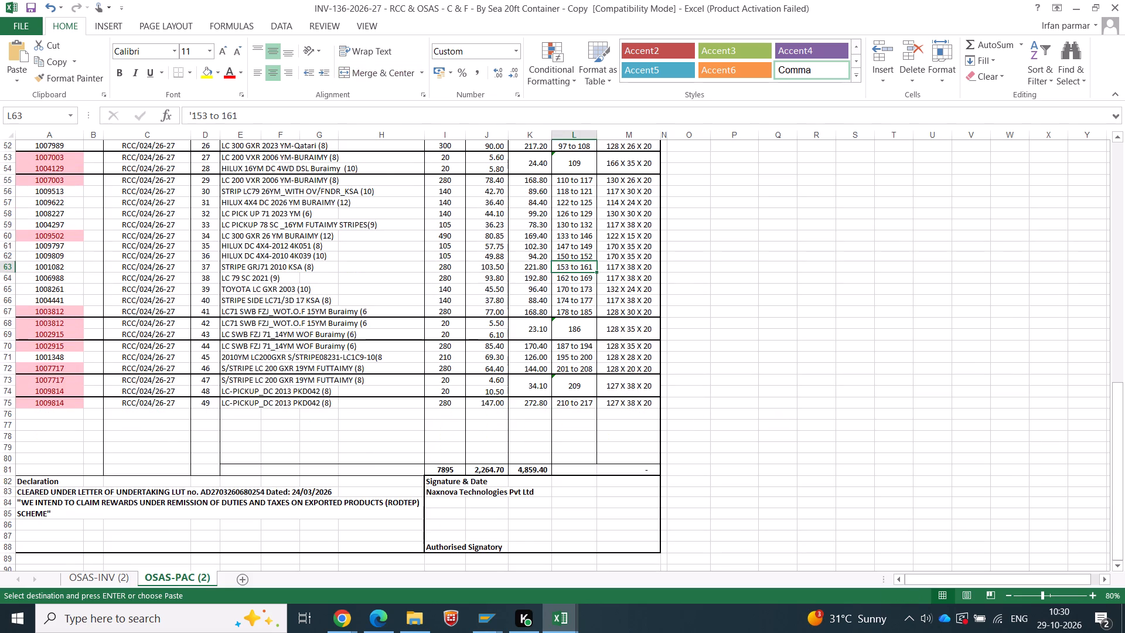
{"action": "left_click_drag", "start_coordinate": [570, 264], "coordinate": [571, 403]}
{"action": "key", "text": "Return"}
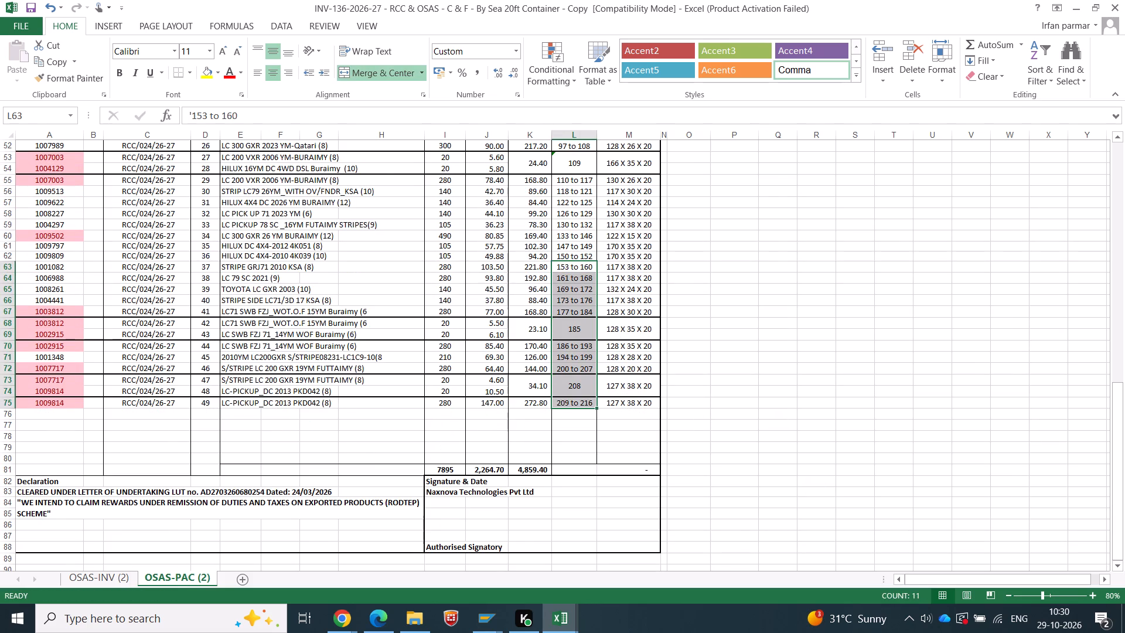
{"action": "left_click", "coordinate": [810, 455]}
{"action": "key", "text": "ctrl+s"}
Change the carton count in cell C22 of the C & F packing list to 216 CARTONS.
{"action": "scroll", "coordinate": [446, 422], "scroll_direction": "up", "scroll_amount": 10}
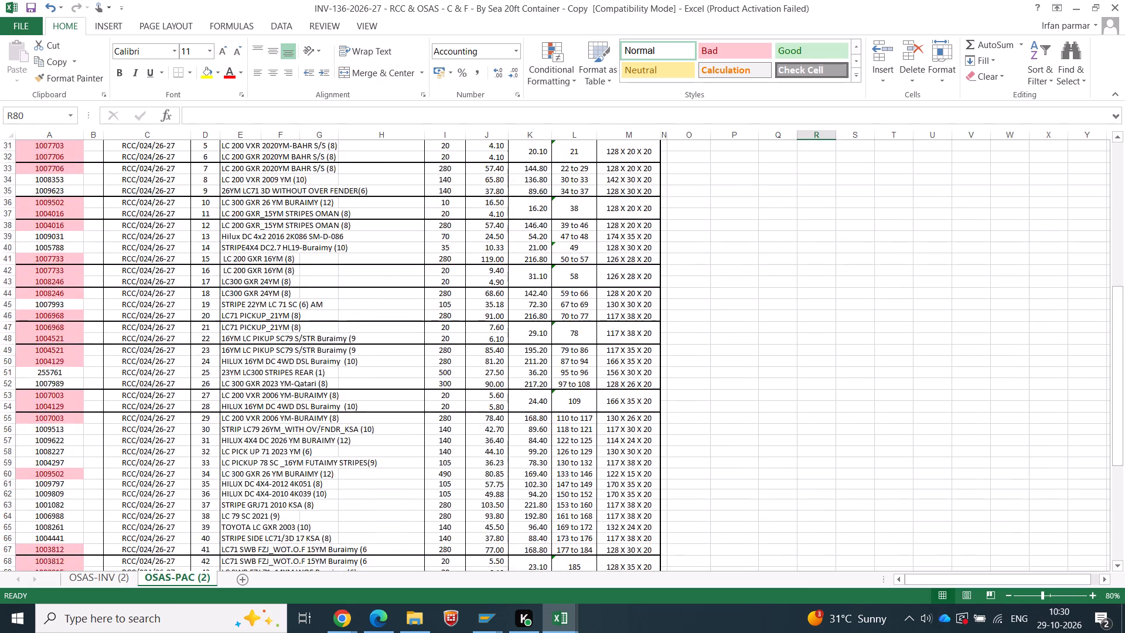
{"action": "scroll", "coordinate": [392, 431], "scroll_direction": "up", "scroll_amount": 6}
{"action": "double_click", "coordinate": [134, 342]}
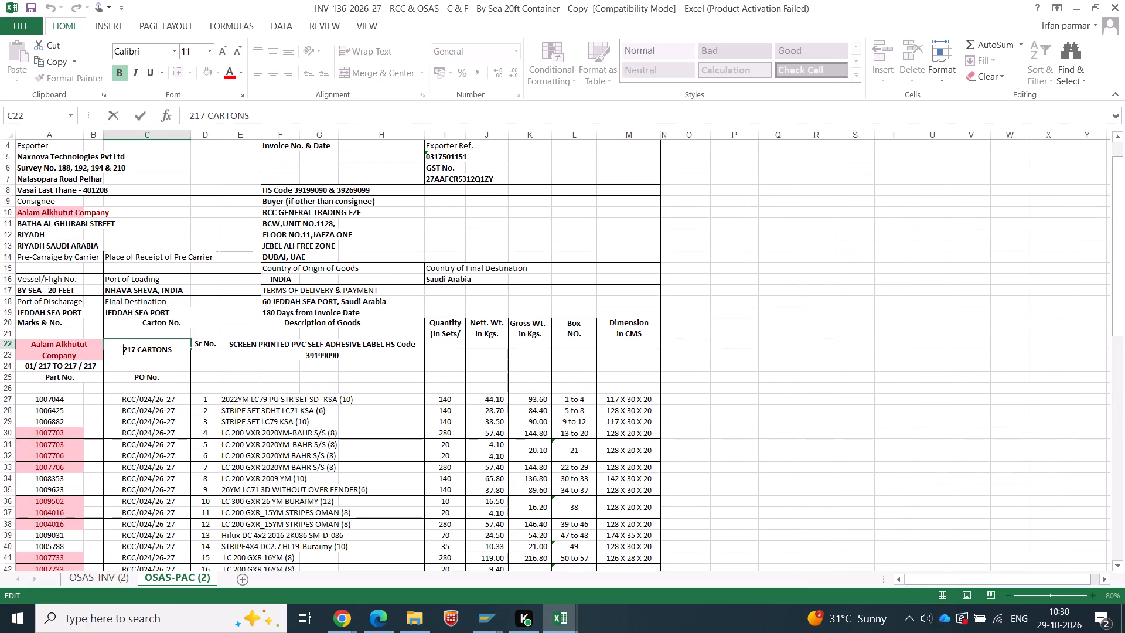
{"action": "key", "text": "Right"}
{"action": "key", "text": "Right"}
{"action": "key", "text": "Right"}
{"action": "key", "text": "shift+Left"}
{"action": "key", "text": "6"}
{"action": "key", "text": "Return"}
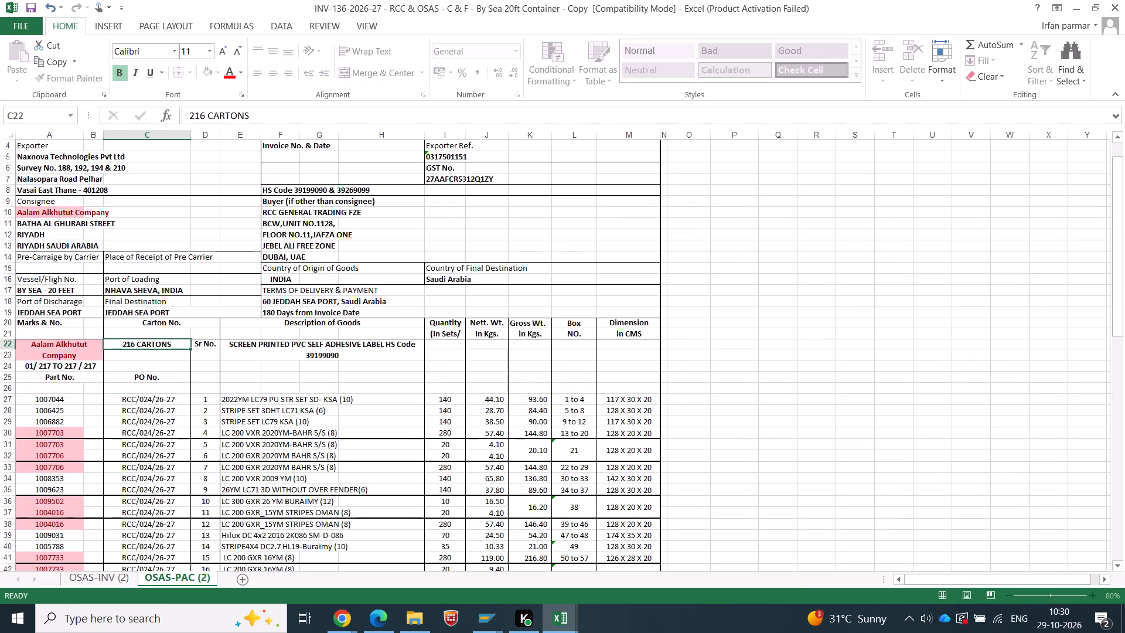
Set the marks and numbers in cell A24 of the C & F packing list to 01/ 216 TO 216 / 216 and save.
{"action": "key", "text": "Left"}
{"action": "key", "text": "Left"}
{"action": "key", "text": "Down"}
{"action": "key", "text": "F2"}
{"action": "key", "text": "shift+Left"}
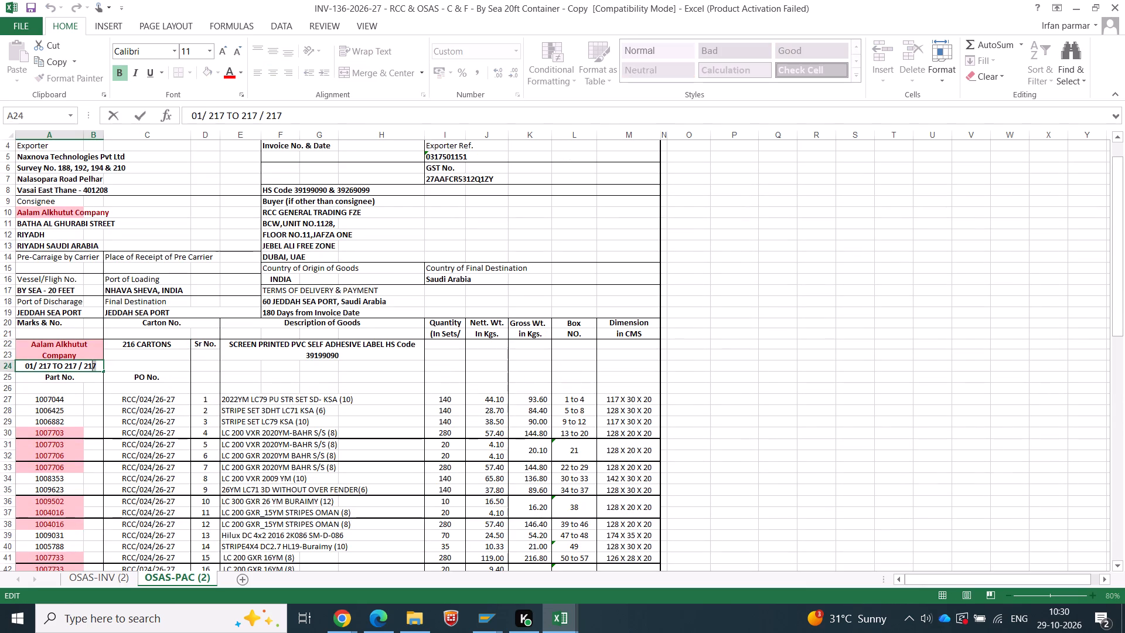
{"action": "key", "text": "6"}
{"action": "key", "text": "Left"}
{"action": "key", "text": "Left"}
{"action": "key", "text": "Left"}
{"action": "key", "text": "Left"}
{"action": "key", "text": "Left"}
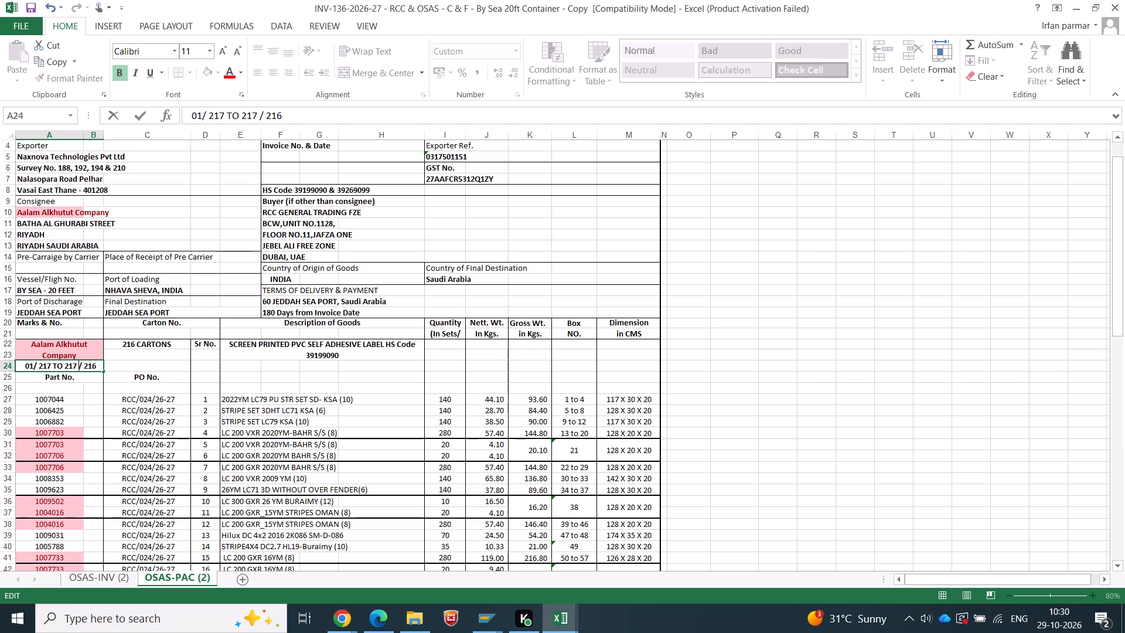
{"action": "key", "text": "Left"}
{"action": "key", "text": "shift+Left"}
{"action": "key", "text": "6"}
{"action": "key", "text": "Left"}
{"action": "key", "text": "Left"}
{"action": "key", "text": "Left"}
{"action": "key", "text": "Left"}
{"action": "key", "text": "Left"}
{"action": "key", "text": "Left"}
{"action": "key", "text": "Left"}
{"action": "key", "text": "BackSpace"}
{"action": "key", "text": "6"}
{"action": "key", "text": "Return"}
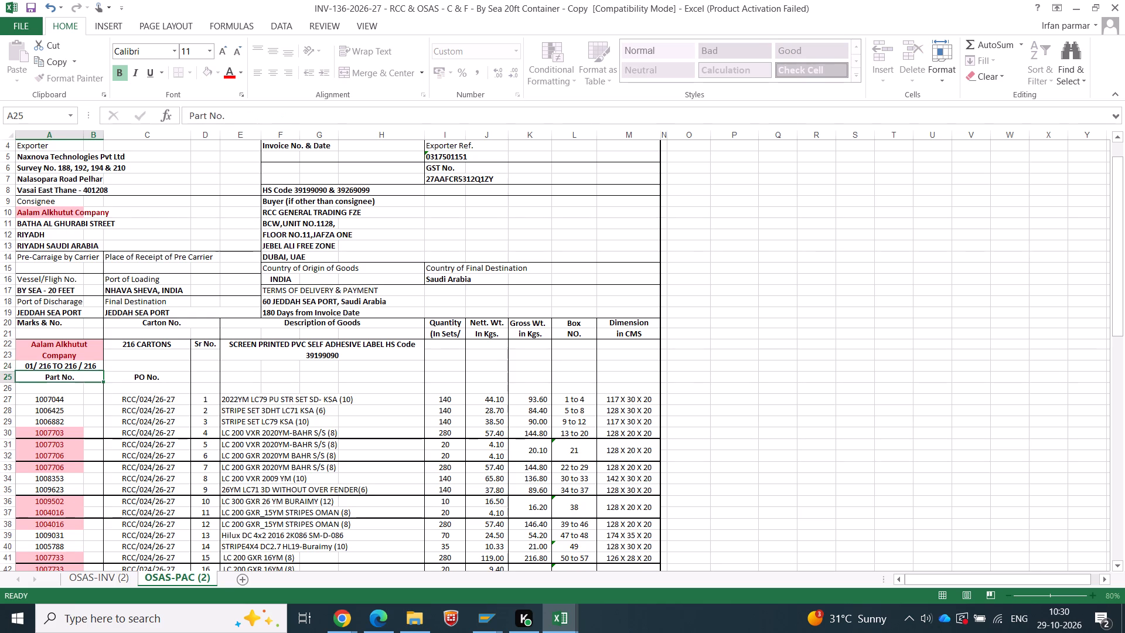
{"action": "key", "text": "ctrl+s"}
Compare the totals and amounts in words on the OSAS-INV (2) sheets of the C & F and FOB + Freight workbooks.
{"action": "left_click", "coordinate": [103, 580]}
{"action": "scroll", "coordinate": [199, 431], "scroll_direction": "down", "scroll_amount": 8}
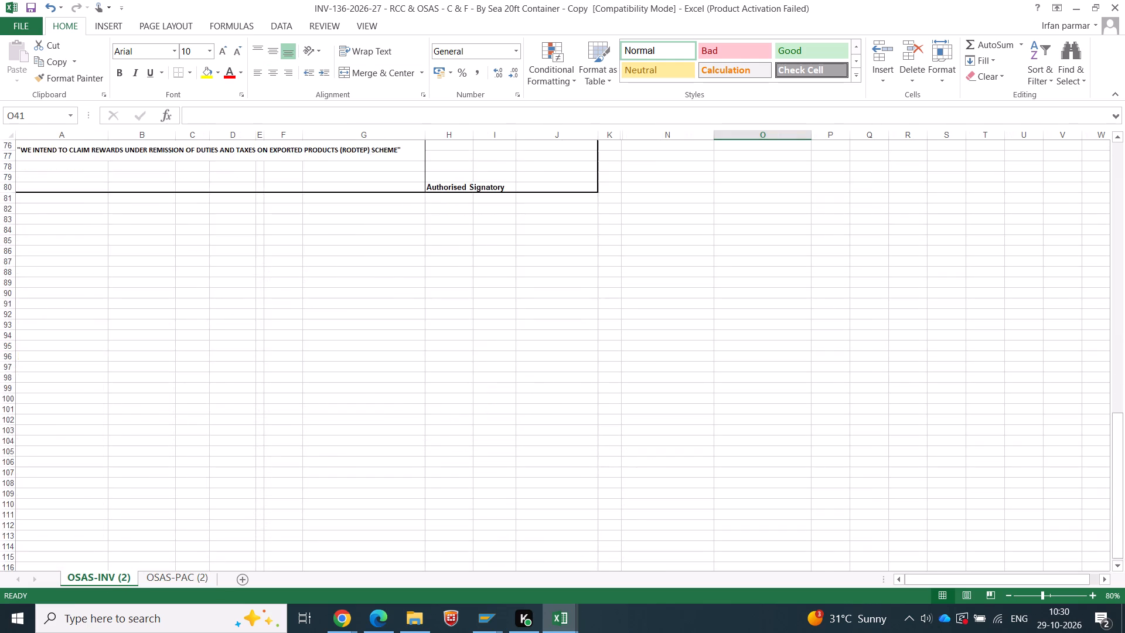
{"action": "scroll", "coordinate": [193, 417], "scroll_direction": "up", "scroll_amount": 9}
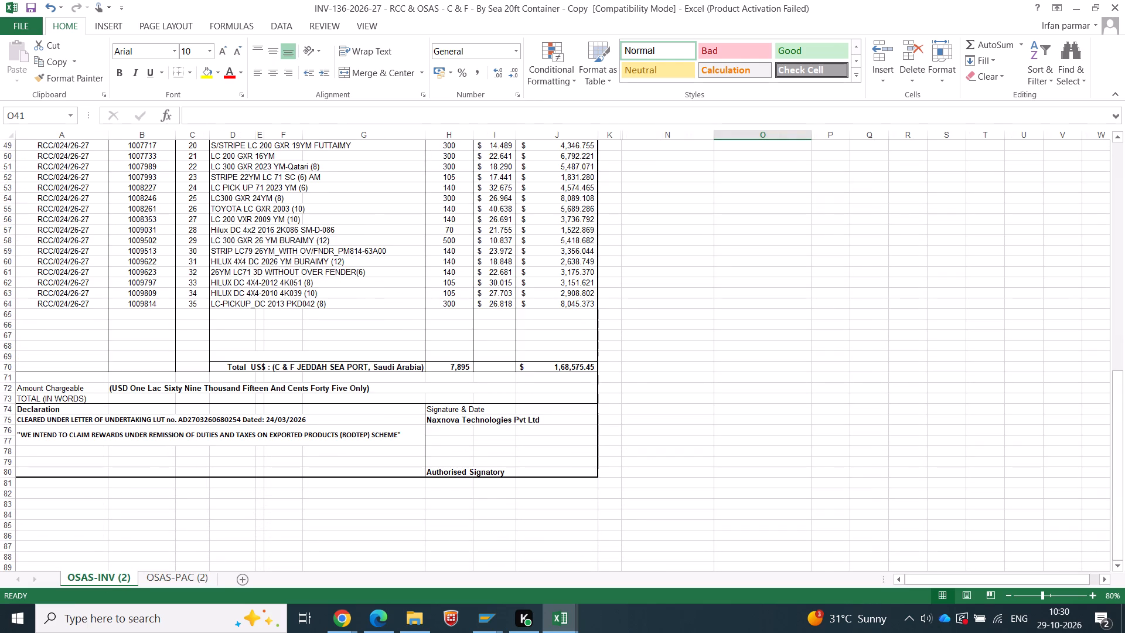
{"action": "key", "text": "alt+Tab"}
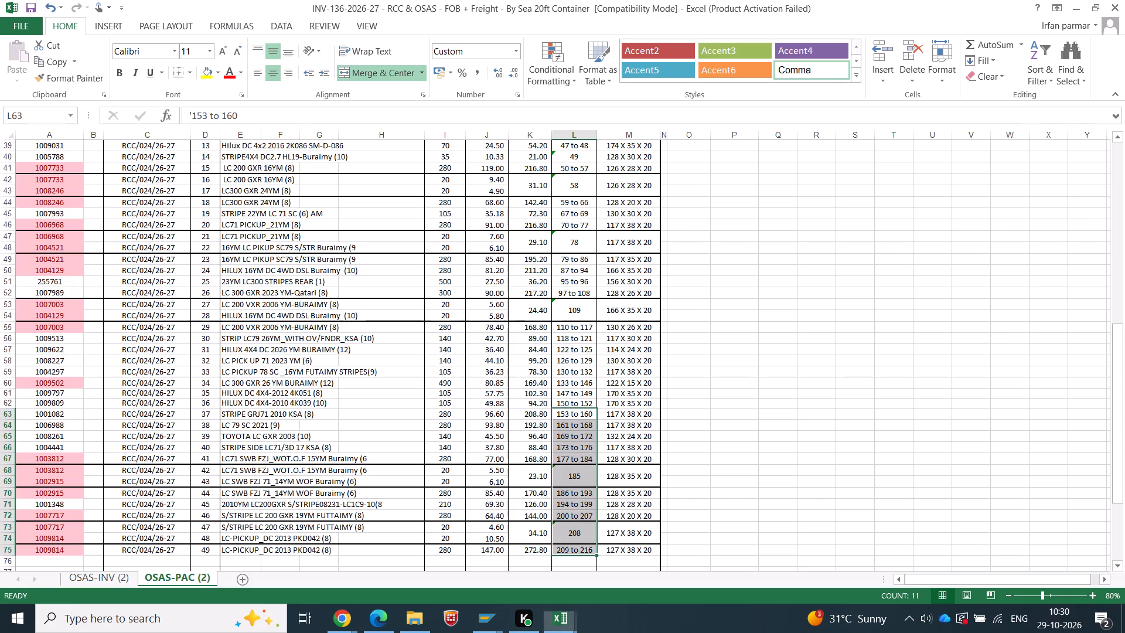
{"action": "left_click", "coordinate": [114, 584]}
{"action": "scroll", "coordinate": [297, 380], "scroll_direction": "down", "scroll_amount": 7}
{"action": "scroll", "coordinate": [308, 369], "scroll_direction": "up", "scroll_amount": 6}
{"action": "key", "text": "alt+Tab"}
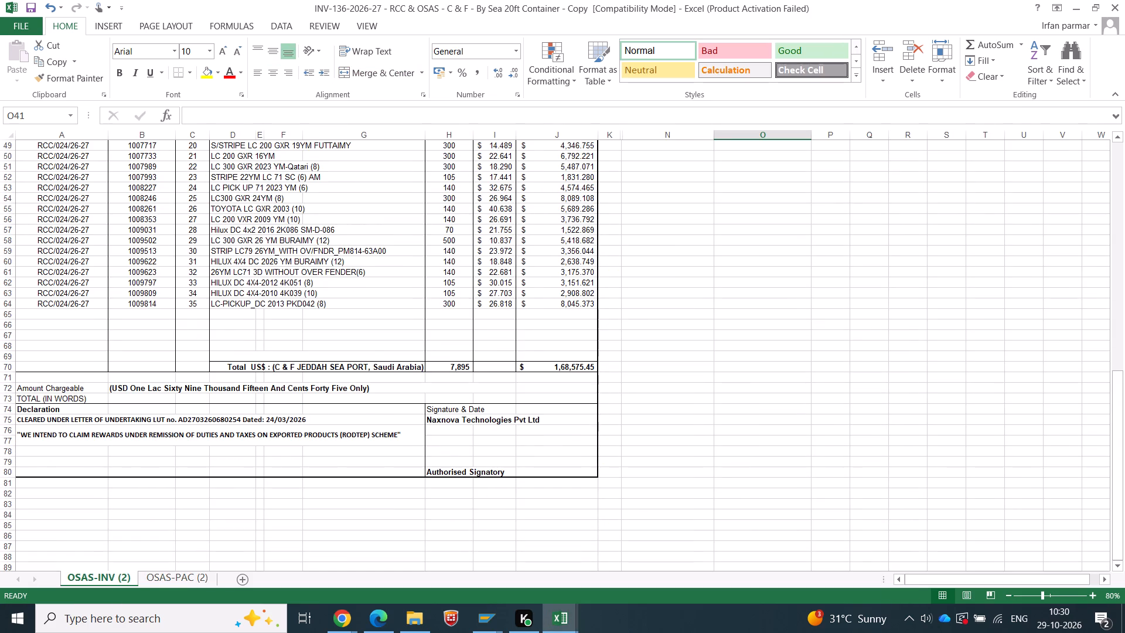
{"action": "key", "text": "alt+Tab"}
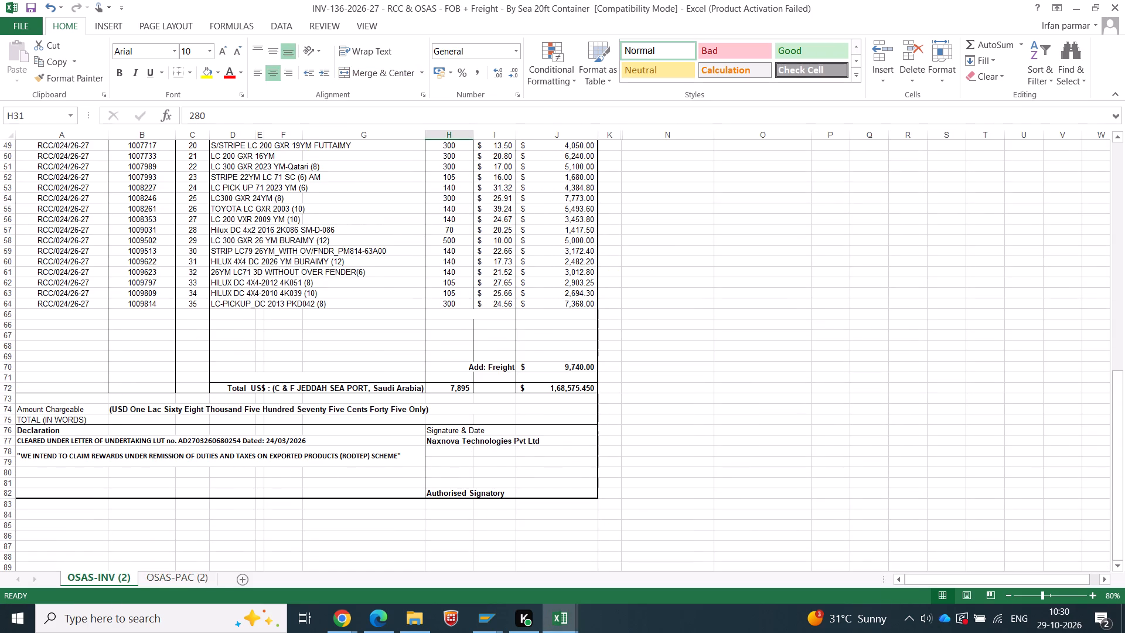
Replace the C & F invoice's amount in words in B72 with the text from B74 of the FOB + Freight invoice and save.
{"action": "left_click", "coordinate": [125, 409]}
{"action": "left_click_drag", "start_coordinate": [578, 114], "coordinate": [5, 105]}
{"action": "key", "text": "ctrl+c"}
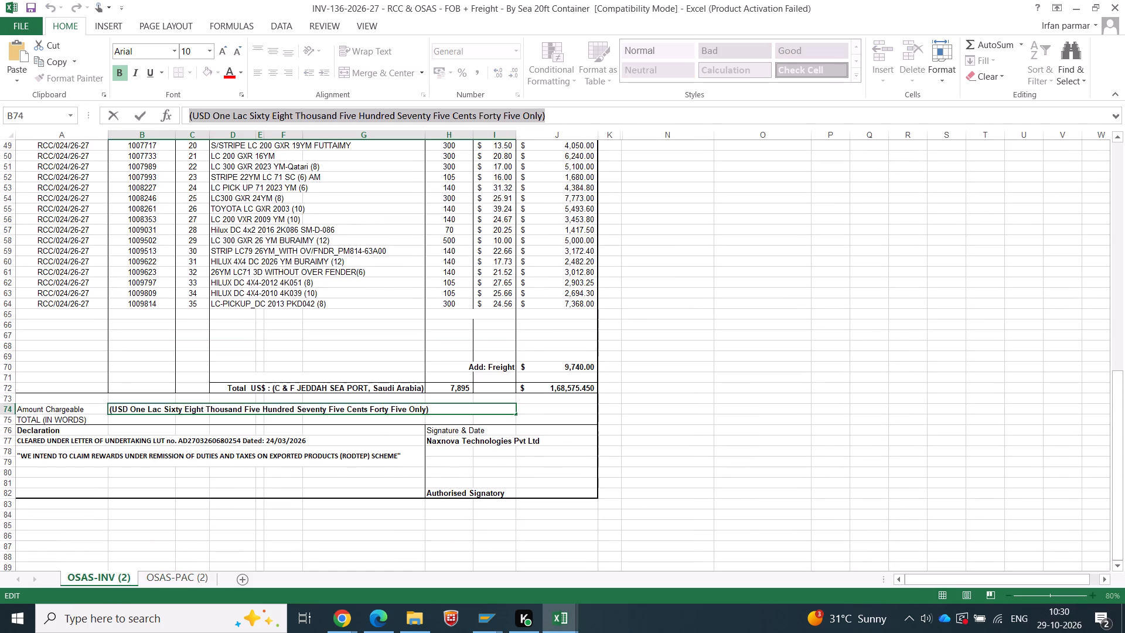
{"action": "key", "text": "Tab"}
{"action": "key", "text": "alt+Tab"}
{"action": "left_click", "coordinate": [336, 388]}
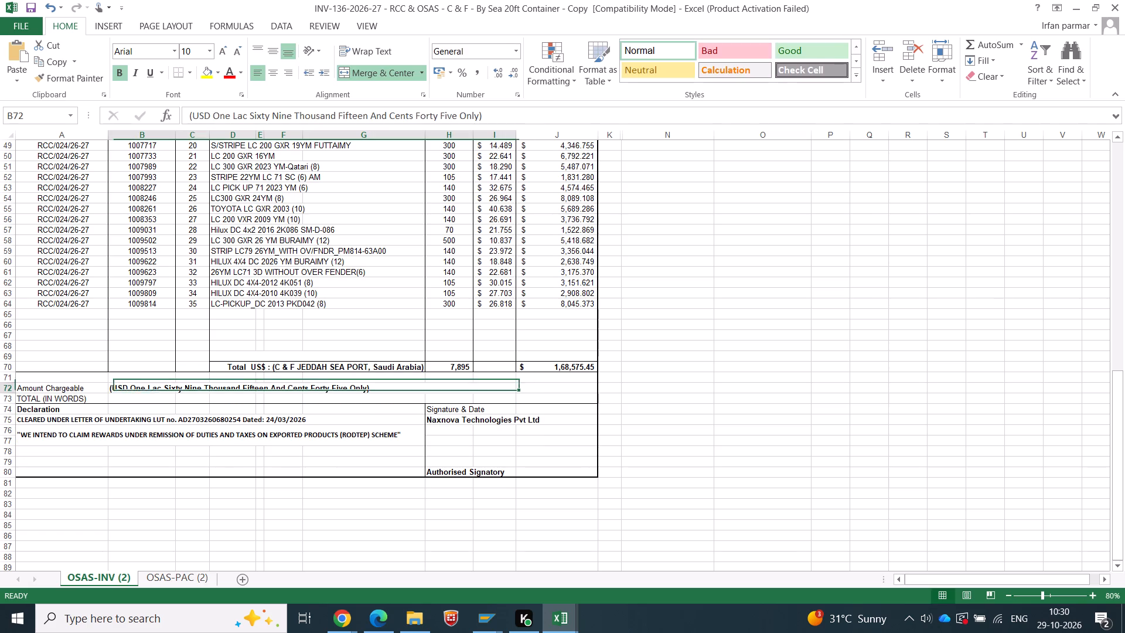
{"action": "left_click_drag", "start_coordinate": [507, 112], "coordinate": [0, 76]}
{"action": "key", "text": "ctrl+v"}
{"action": "key", "text": "Tab"}
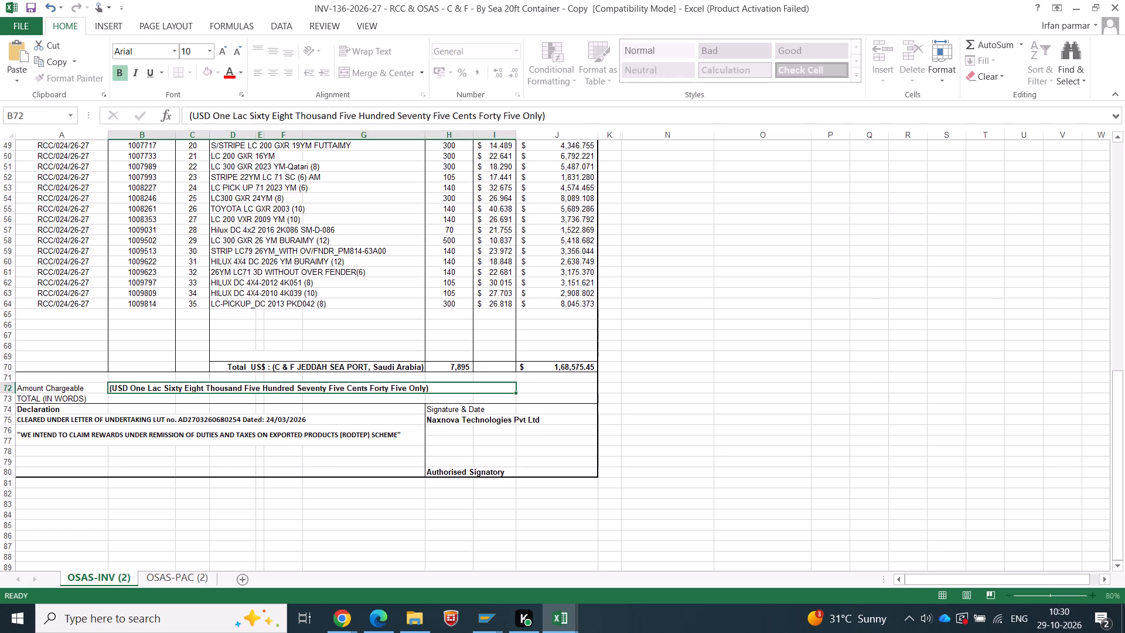
{"action": "key", "text": "ctrl+s"}
{"action": "left_click", "coordinate": [684, 433]}
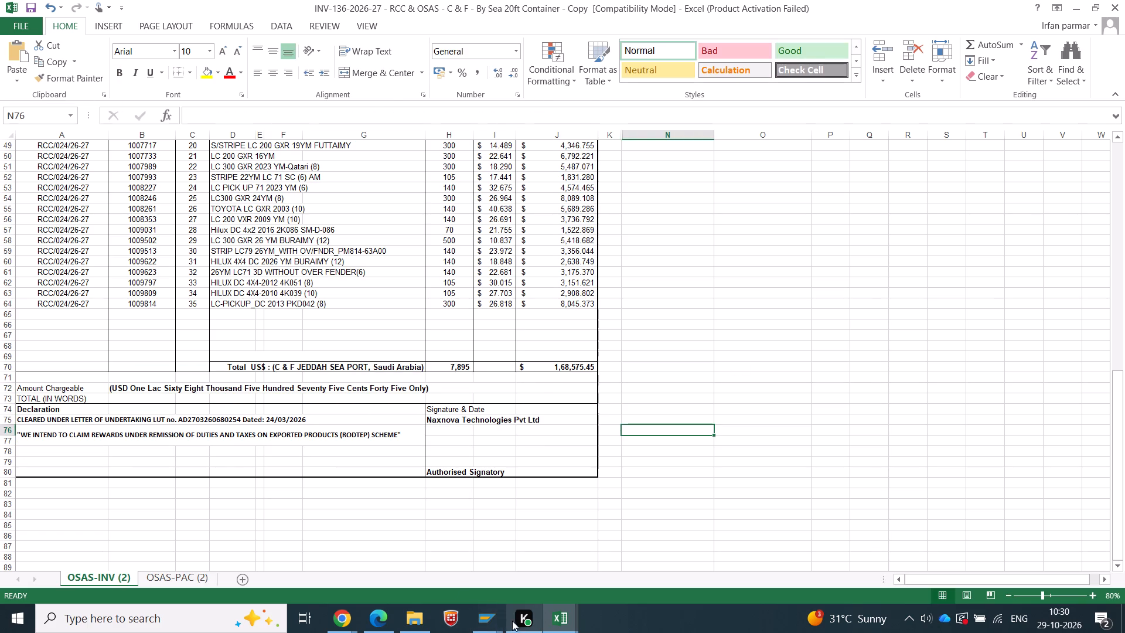
Switch to SAP and save the changes to export order 13003488.
{"action": "left_click", "coordinate": [498, 618]}
{"action": "left_click", "coordinate": [515, 571]}
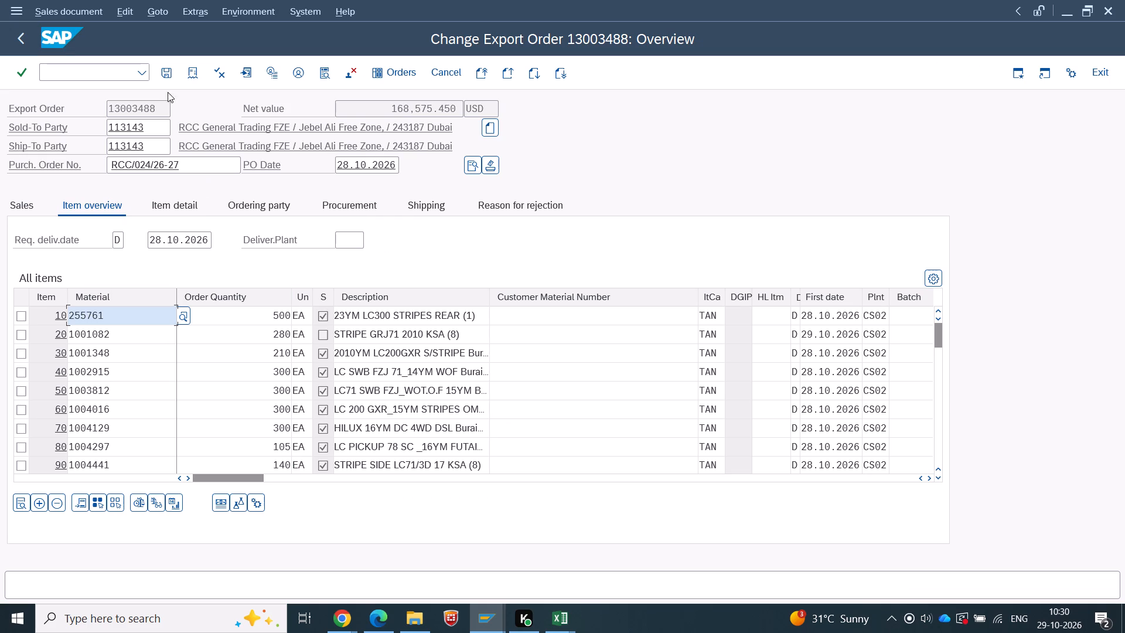
{"action": "left_click", "coordinate": [161, 73]}
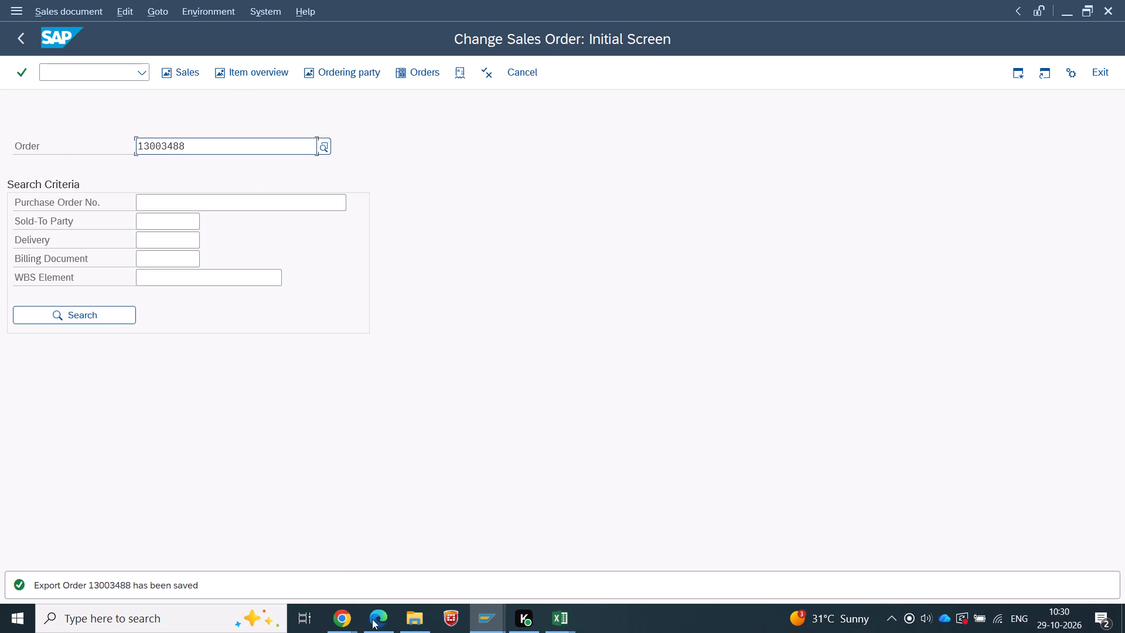
Close the C & F and FOB + Freight invoice workbooks, saving the changes to the FOB + Freight file.
{"action": "left_click", "coordinate": [554, 617]}
{"action": "left_click", "coordinate": [842, 550]}
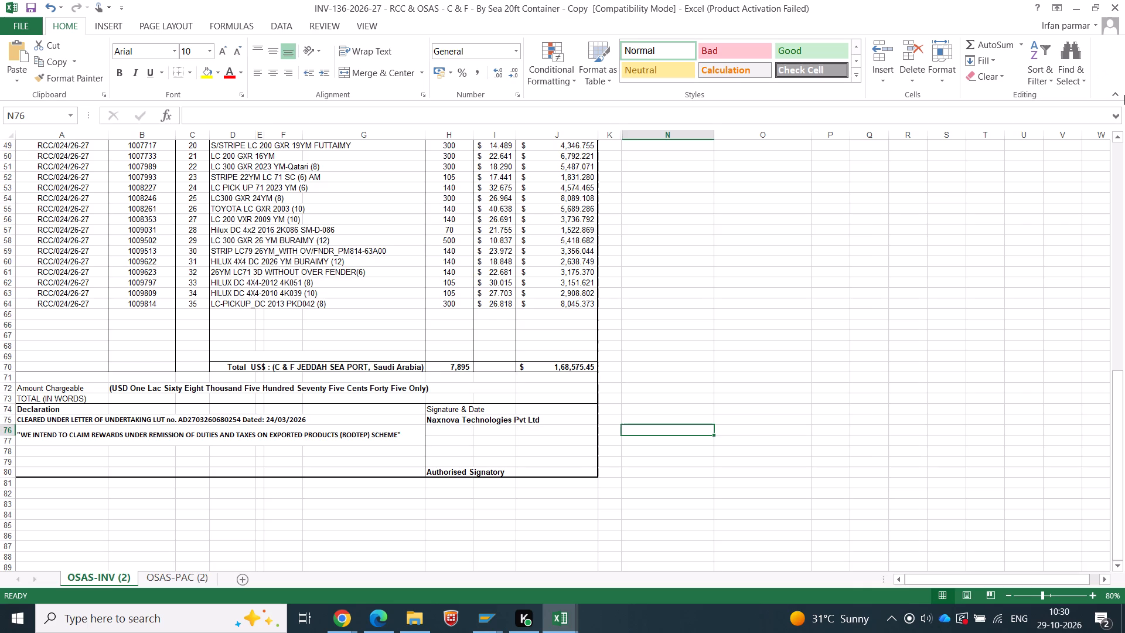
{"action": "left_click", "coordinate": [1119, 9]}
{"action": "left_click", "coordinate": [1121, 16]}
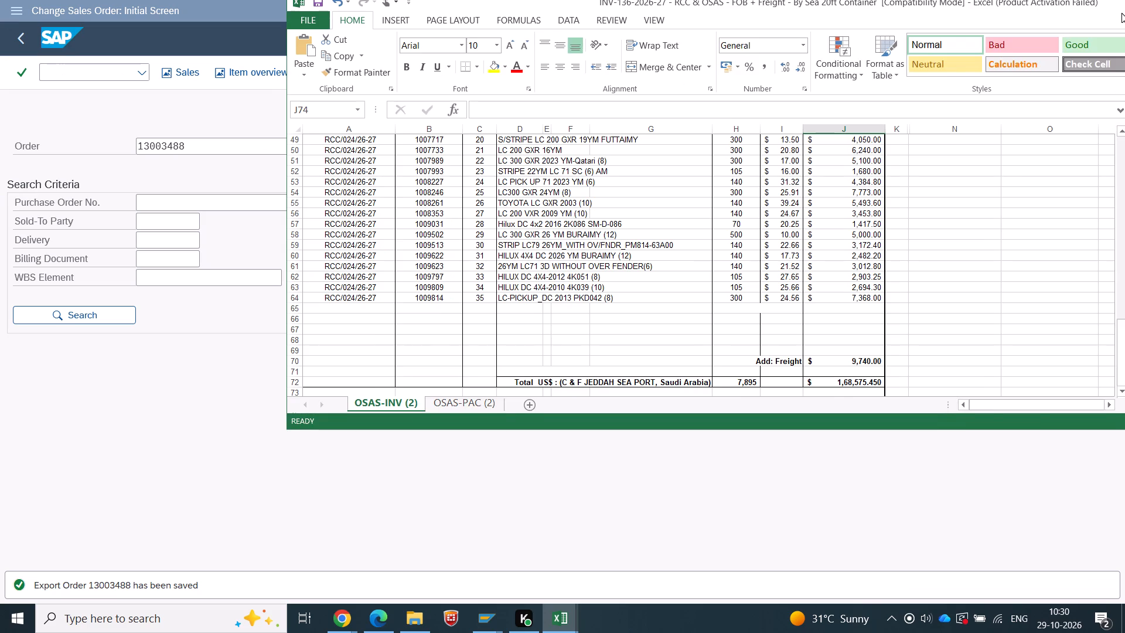
{"action": "left_click", "coordinate": [1095, 11]}
{"action": "left_click", "coordinate": [1109, 8]}
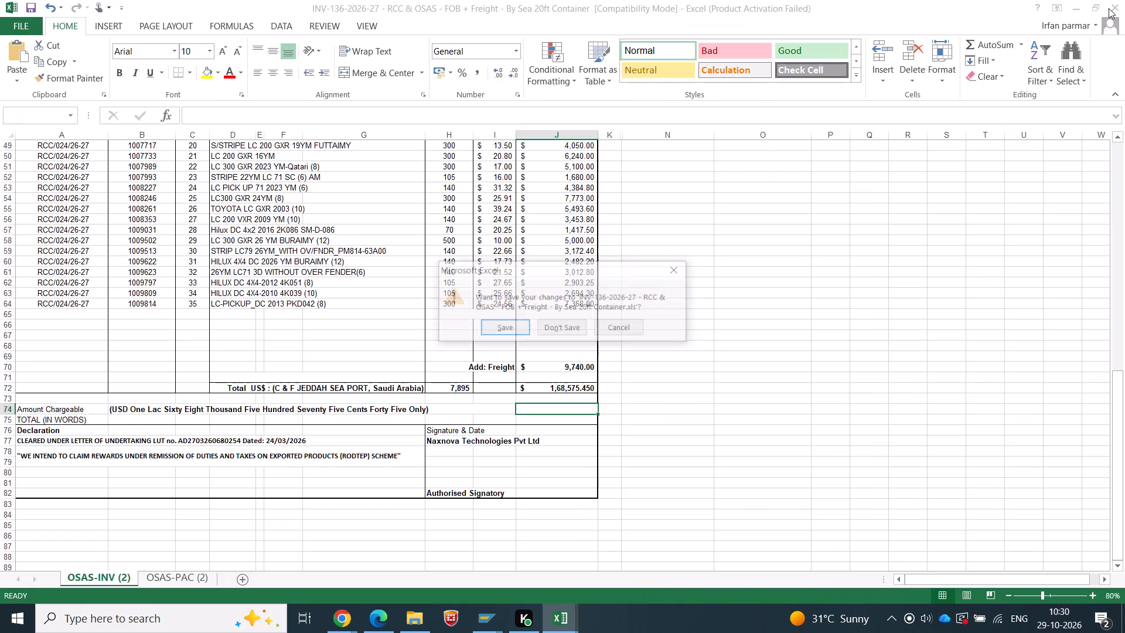
{"action": "left_click", "coordinate": [485, 328]}
Clear the leftover total and check calculations in I261:M263 on Sheet4 of OSAS 24.10.2026 and save the workbook.
{"action": "scroll", "coordinate": [615, 236], "scroll_direction": "down", "scroll_amount": 6}
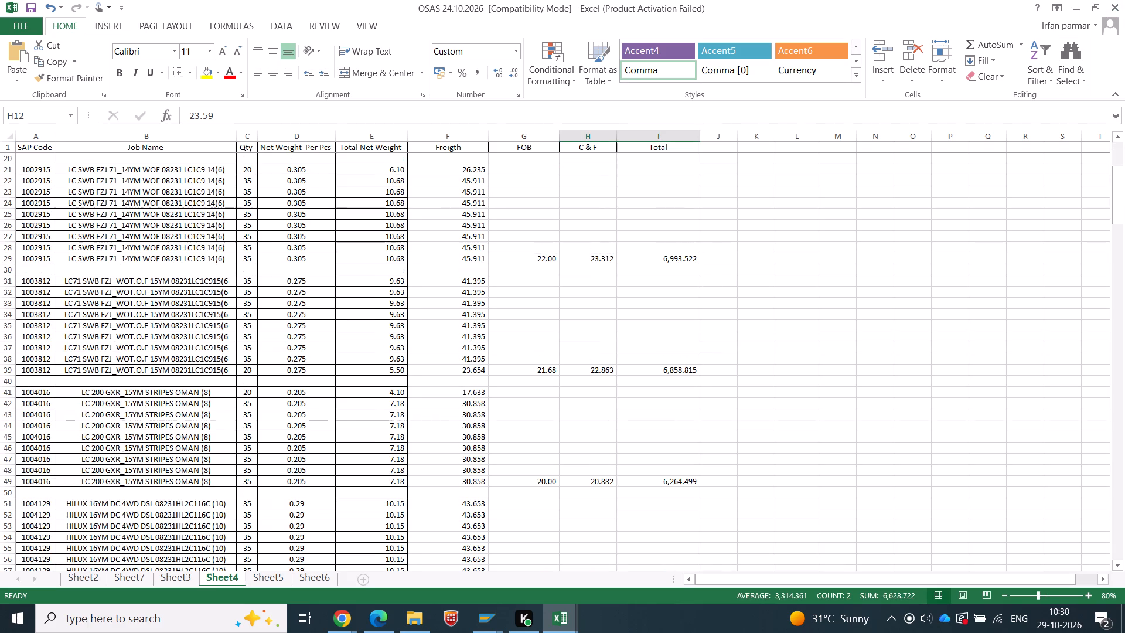
{"action": "left_click_drag", "start_coordinate": [1115, 189], "coordinate": [1124, 552]}
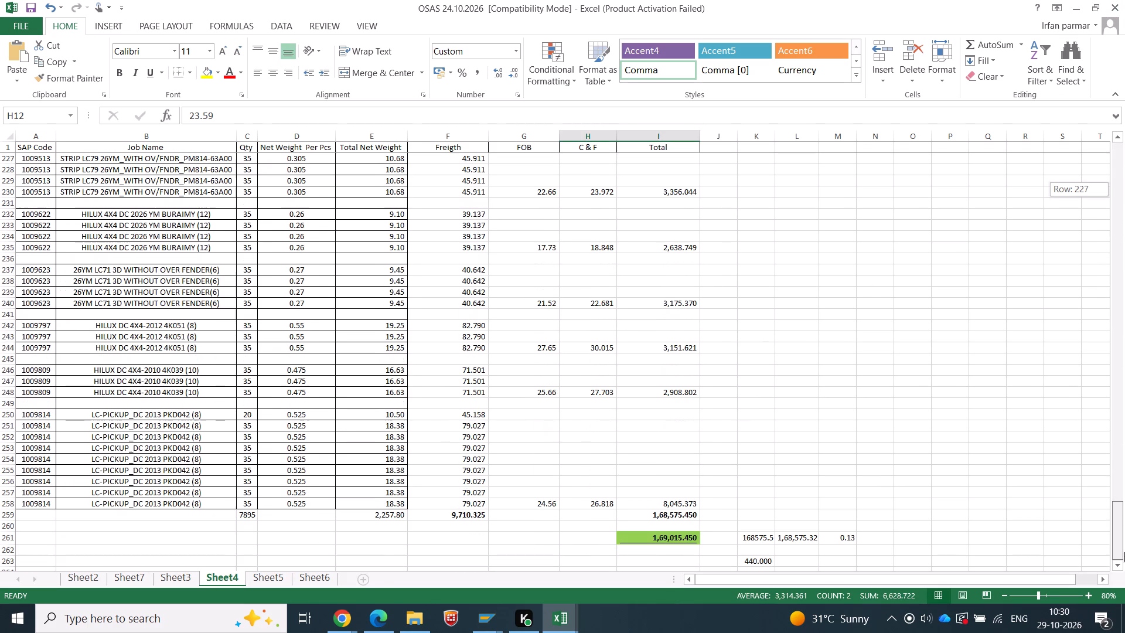
{"action": "left_click_drag", "start_coordinate": [1124, 552], "coordinate": [1124, 558]}
{"action": "left_click_drag", "start_coordinate": [649, 540], "coordinate": [848, 541]}
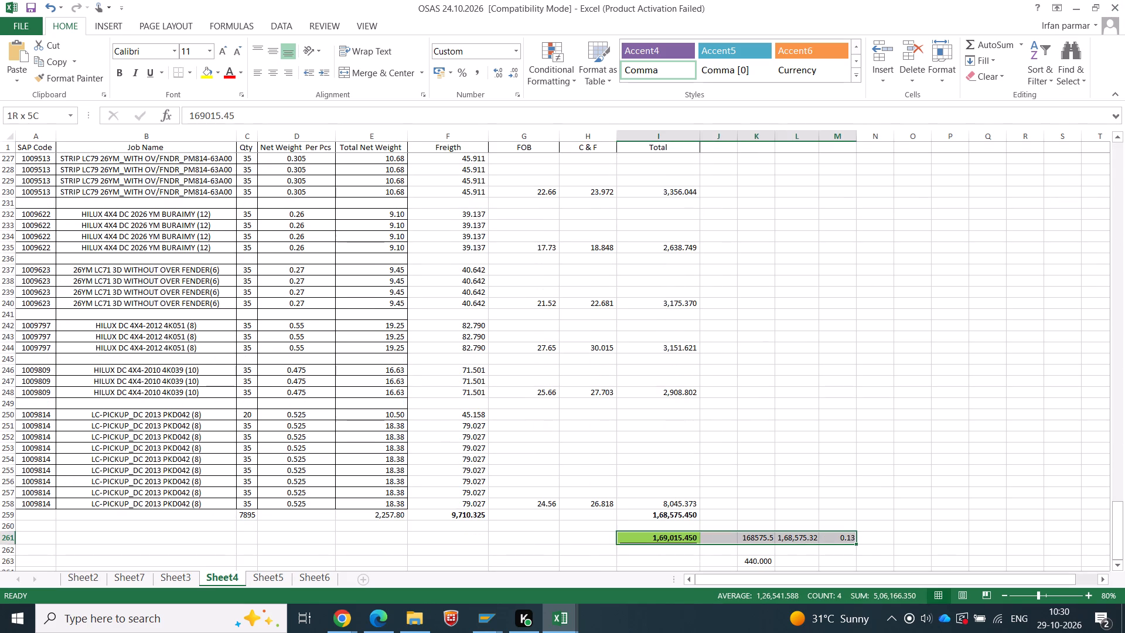
{"action": "left_click_drag", "start_coordinate": [848, 541], "coordinate": [851, 554]}
{"action": "key", "text": "shift+Down"}
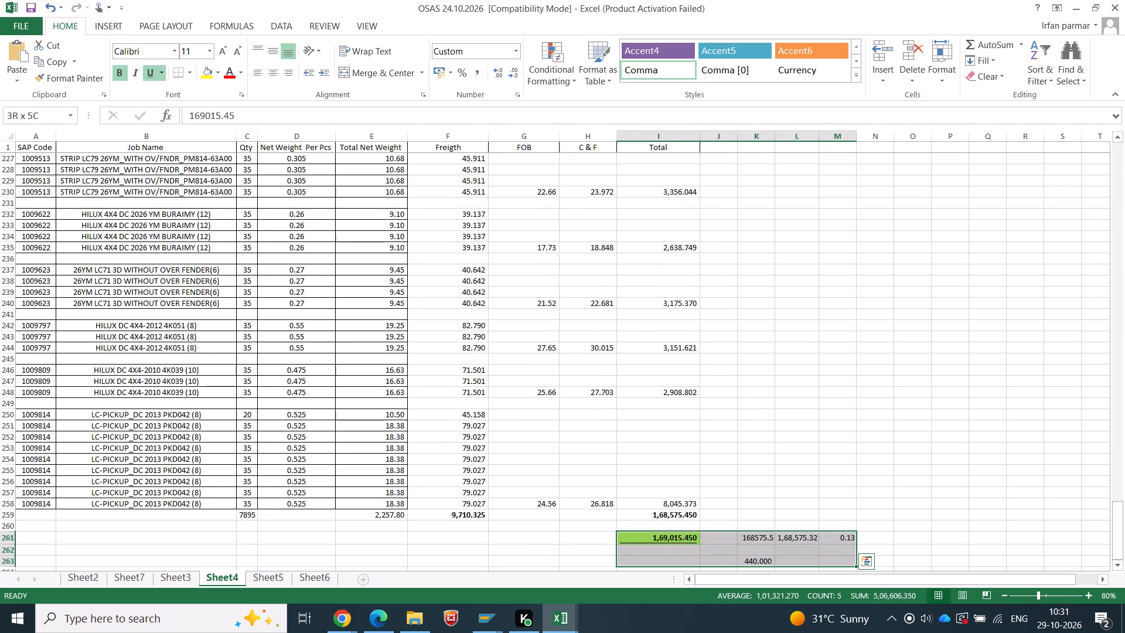
{"action": "key", "text": "Delete"}
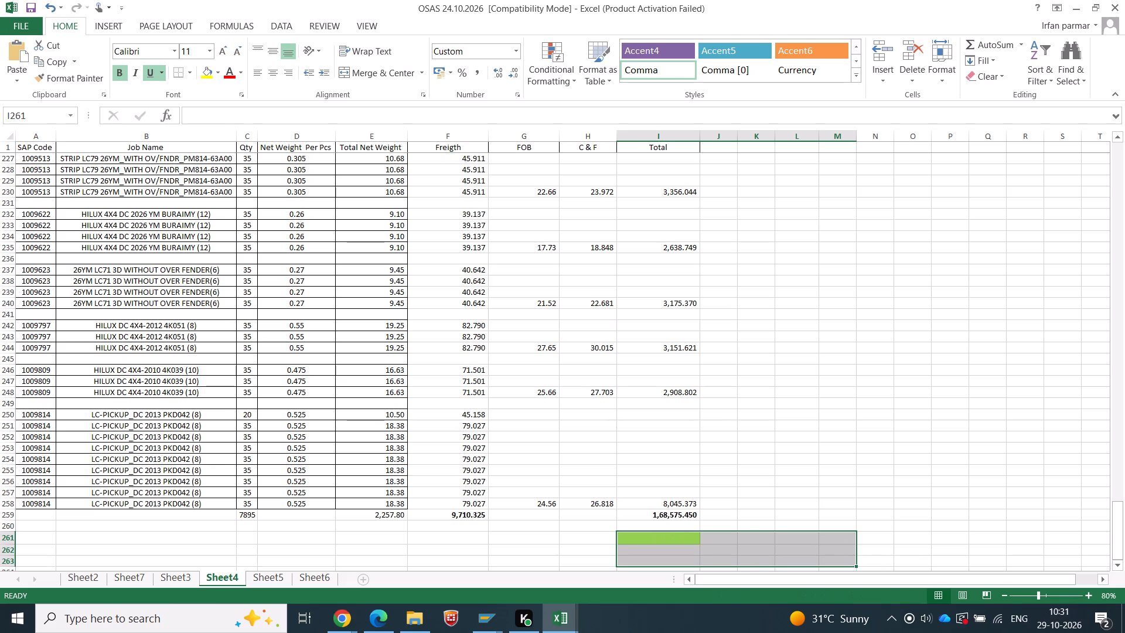
{"action": "key", "text": "ctrl+s"}
{"action": "left_click", "coordinate": [531, 464]}
{"action": "scroll", "coordinate": [0, 30], "scroll_direction": "down", "scroll_amount": 4}
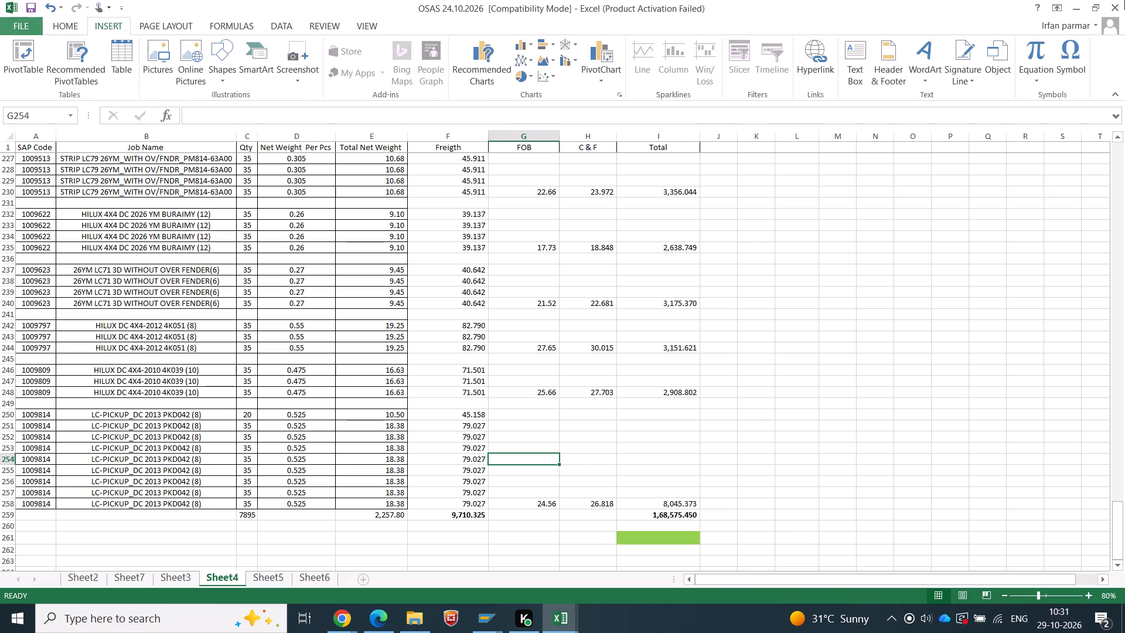
Close the OSAS 24.10.2026 and OSAS - 29.10.2026 workbooks, saving the changes to OSAS - 29.10.2026.
{"action": "left_click", "coordinate": [1116, 6]}
{"action": "left_click", "coordinate": [410, 387]}
{"action": "scroll", "coordinate": [391, 324], "scroll_direction": "up", "scroll_amount": 13}
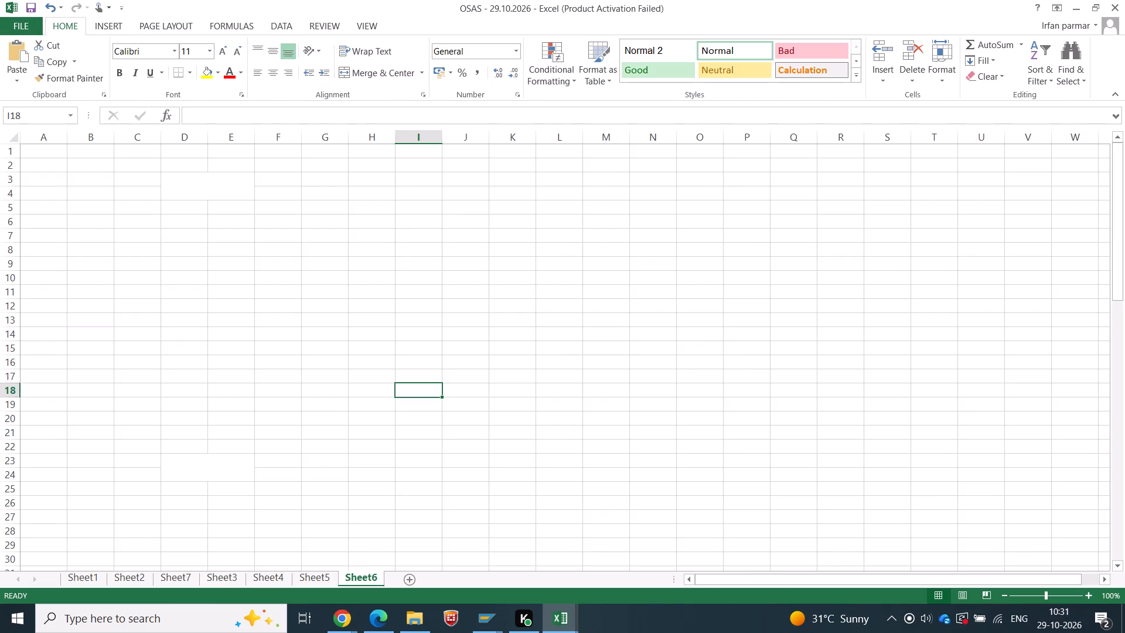
{"action": "scroll", "coordinate": [369, 295], "scroll_direction": "up", "scroll_amount": 5}
{"action": "left_click", "coordinate": [1115, 9]}
{"action": "left_click", "coordinate": [489, 349]}
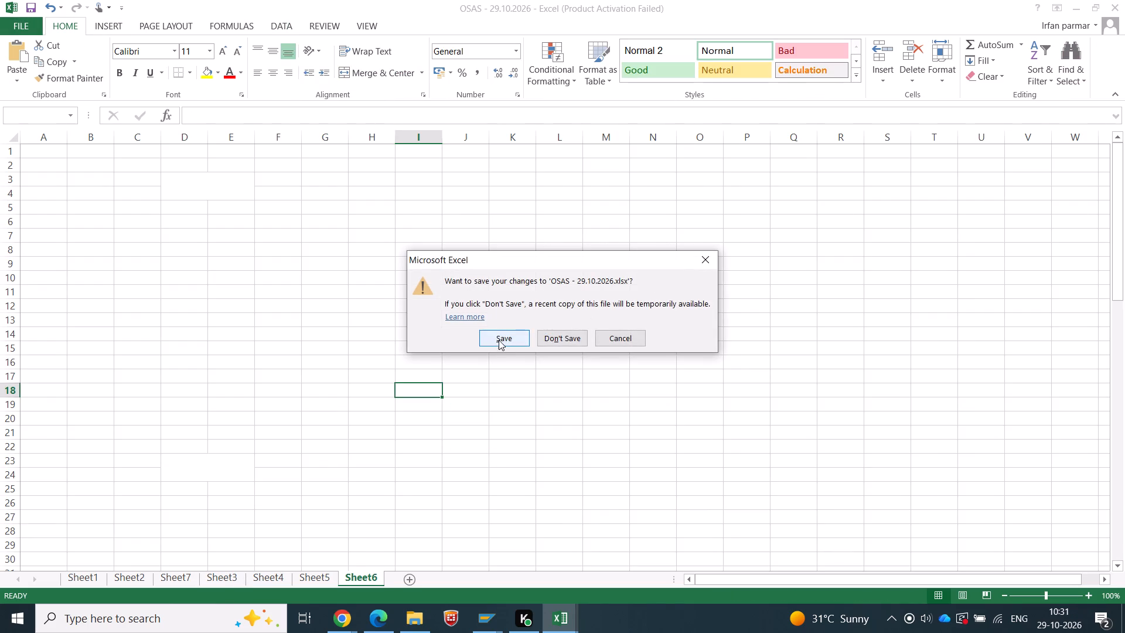
{"action": "left_click", "coordinate": [499, 340]}
Switch to Chrome's Track RFQ window and close it.
{"action": "left_click", "coordinate": [343, 625]}
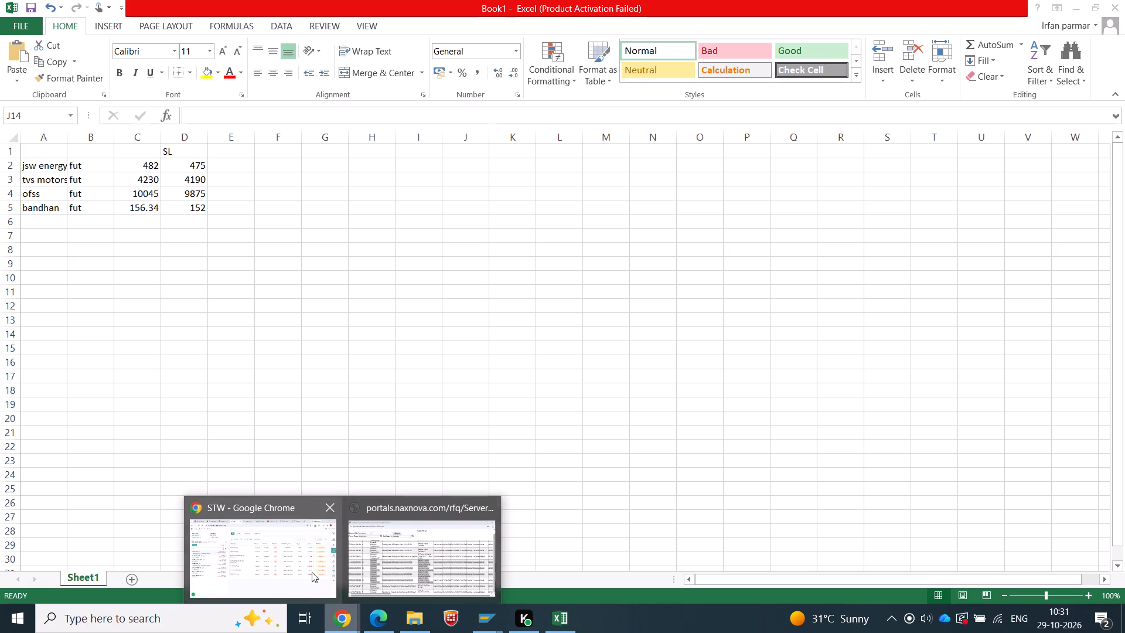
{"action": "left_click", "coordinate": [465, 540]}
{"action": "left_click", "coordinate": [1096, 16]}
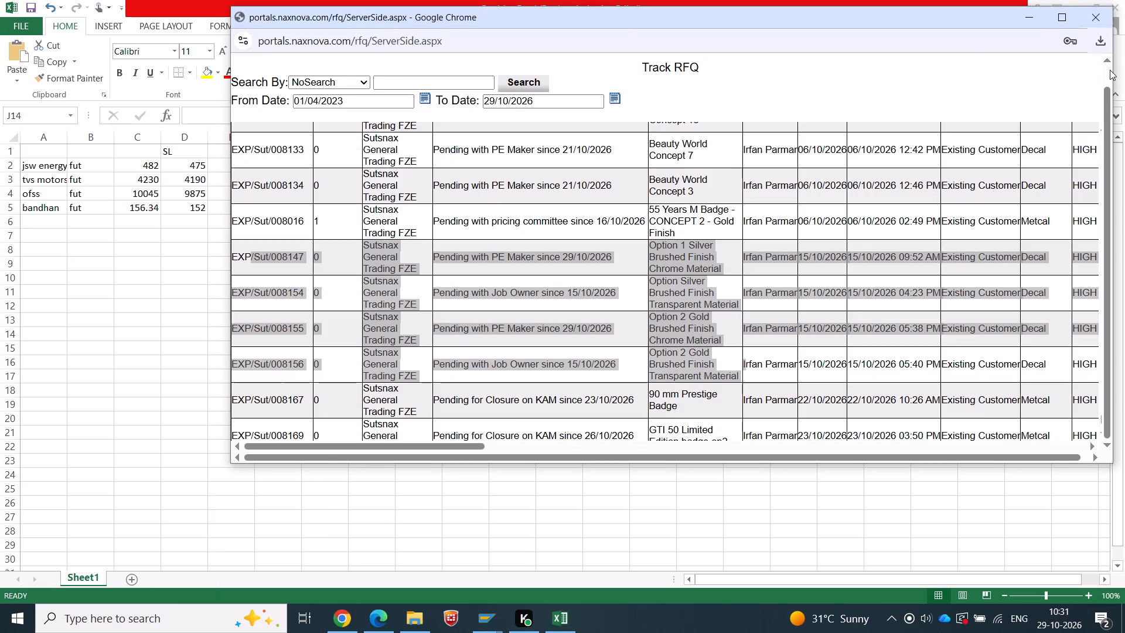
Close the Book1 workbook without saving its changes.
{"action": "left_click", "coordinate": [1112, 5]}
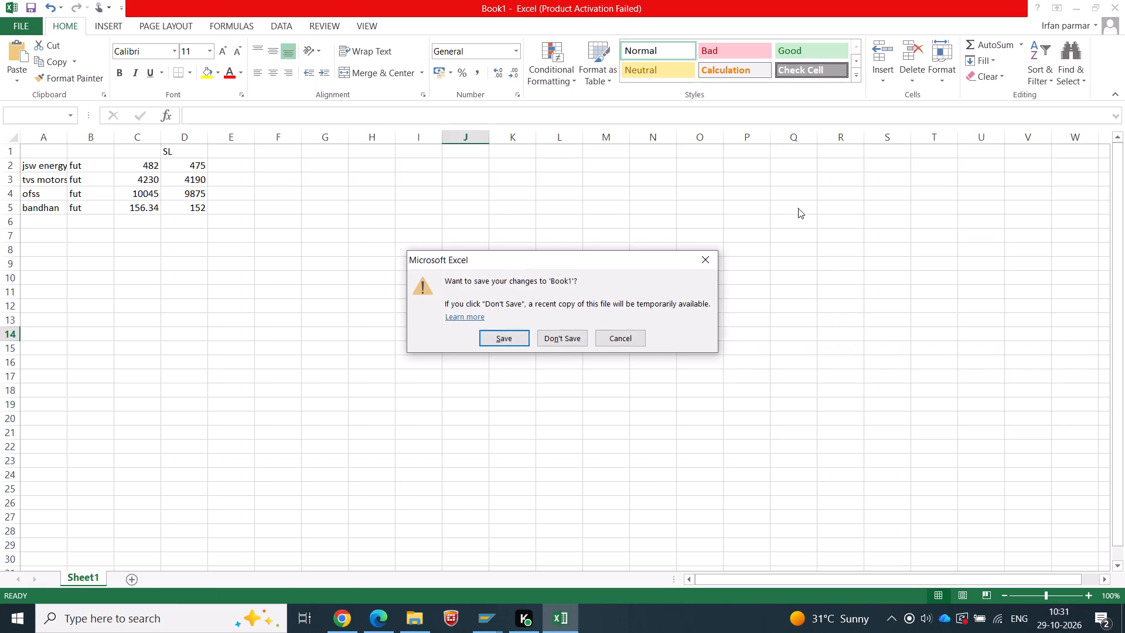
{"action": "left_click", "coordinate": [557, 348]}
{"action": "left_click", "coordinate": [562, 340]}
Switch to Chrome's STW trading site, review the order list and open the Portfolio page.
{"action": "left_click", "coordinate": [336, 626]}
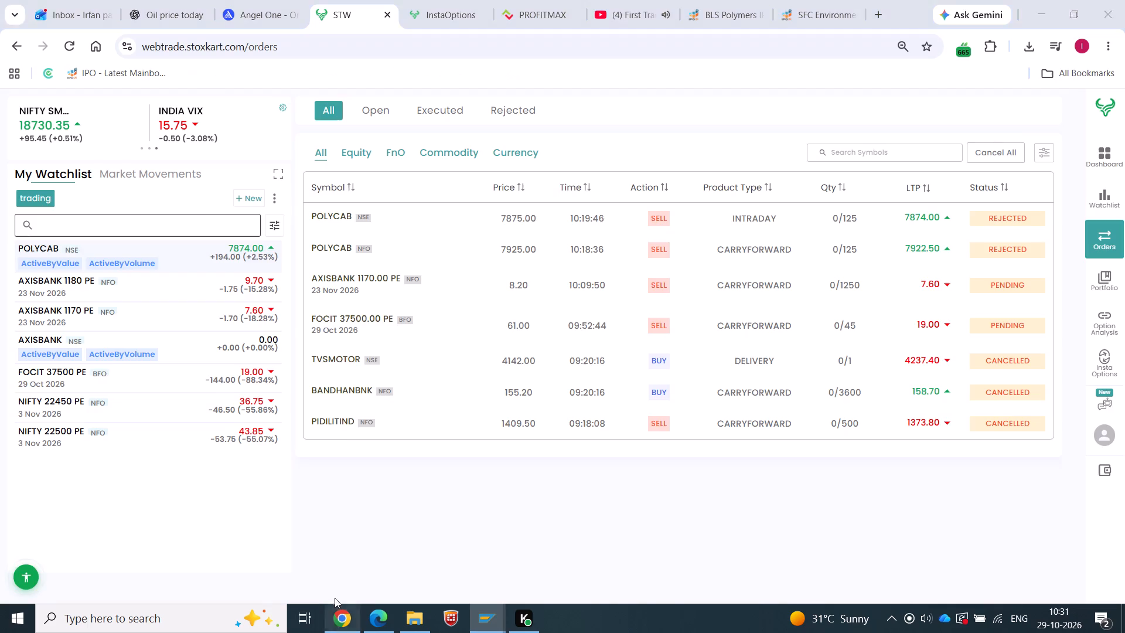
{"action": "scroll", "coordinate": [372, 401], "scroll_direction": "up", "scroll_amount": 7}
{"action": "scroll", "coordinate": [901, 364], "scroll_direction": "up", "scroll_amount": 5}
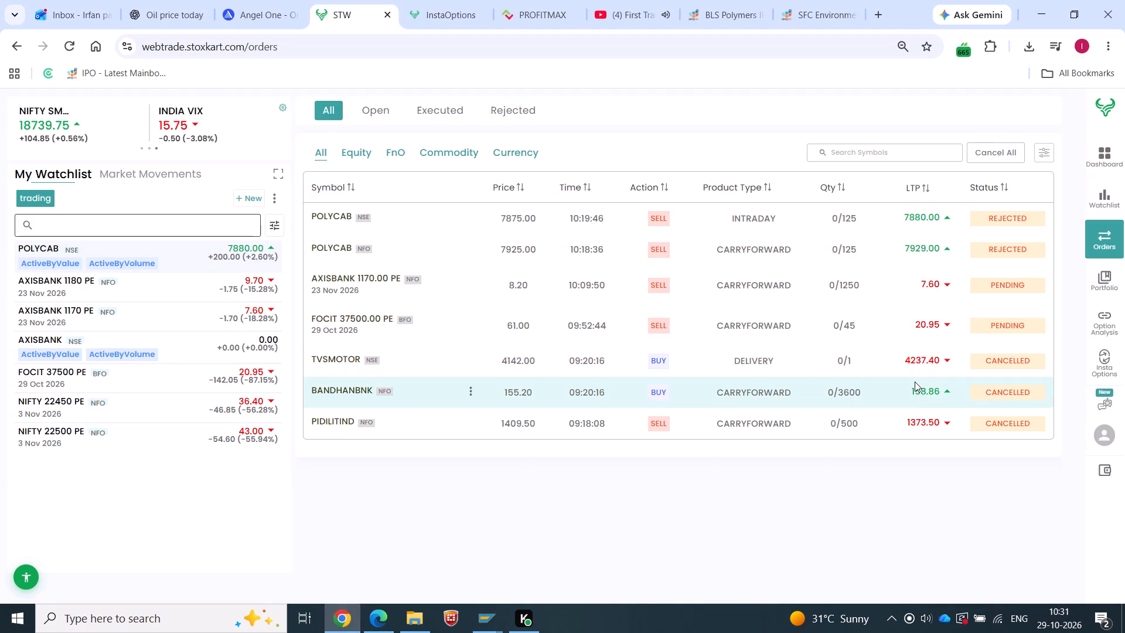
{"action": "left_click", "coordinate": [1111, 284]}
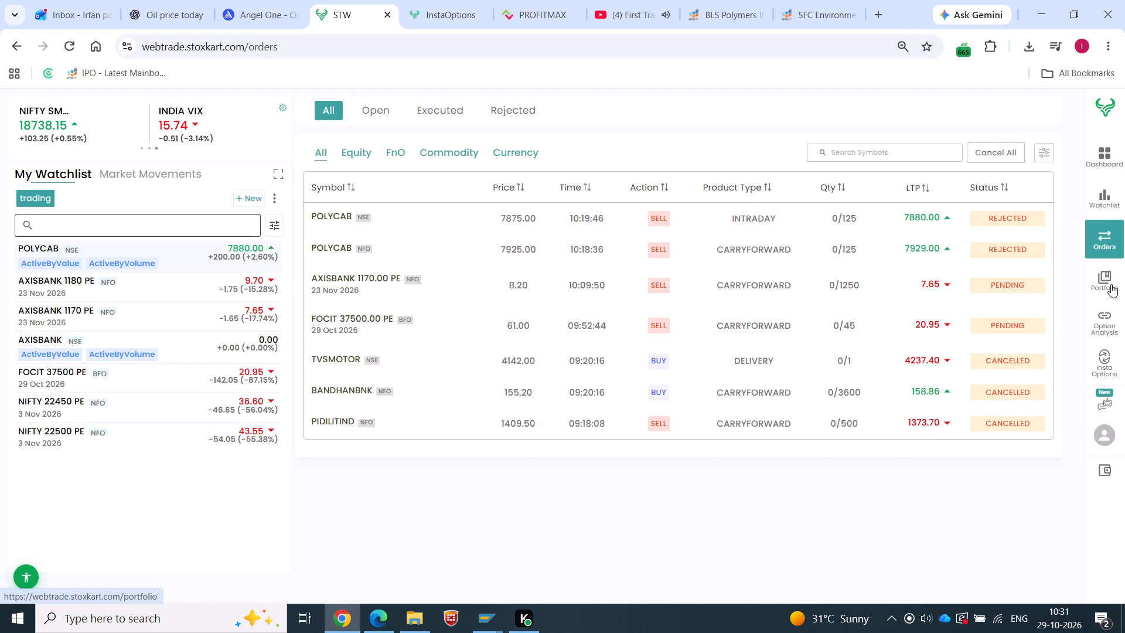
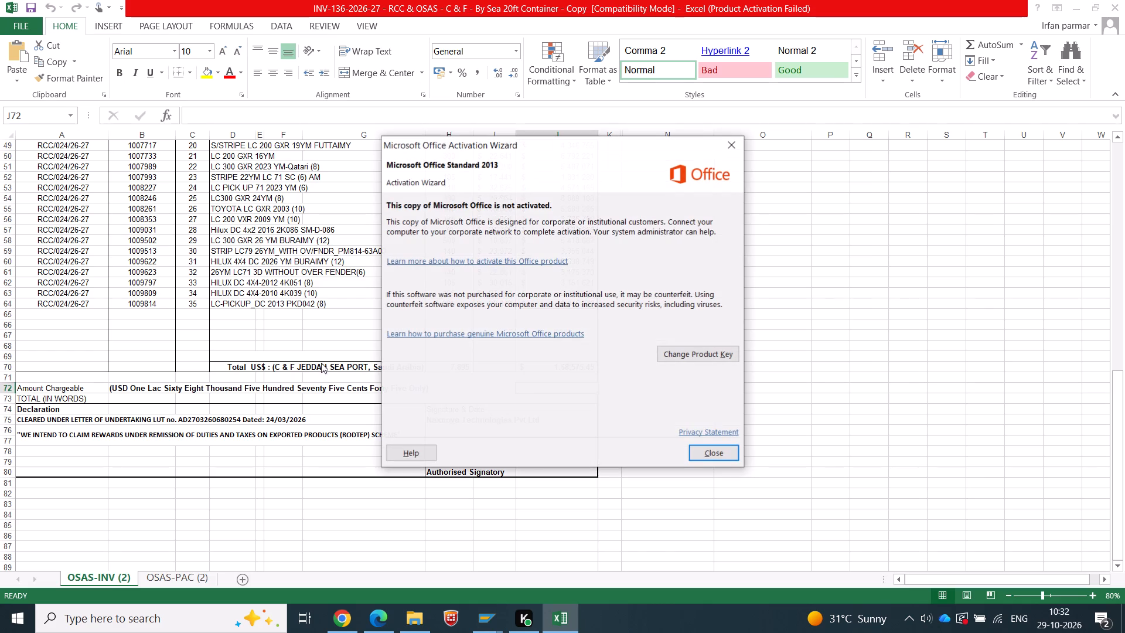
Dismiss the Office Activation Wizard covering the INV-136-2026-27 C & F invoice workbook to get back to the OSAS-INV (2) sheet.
{"action": "left_click", "coordinate": [703, 451]}
{"action": "scroll", "coordinate": [278, 367], "scroll_direction": "up", "scroll_amount": 14}
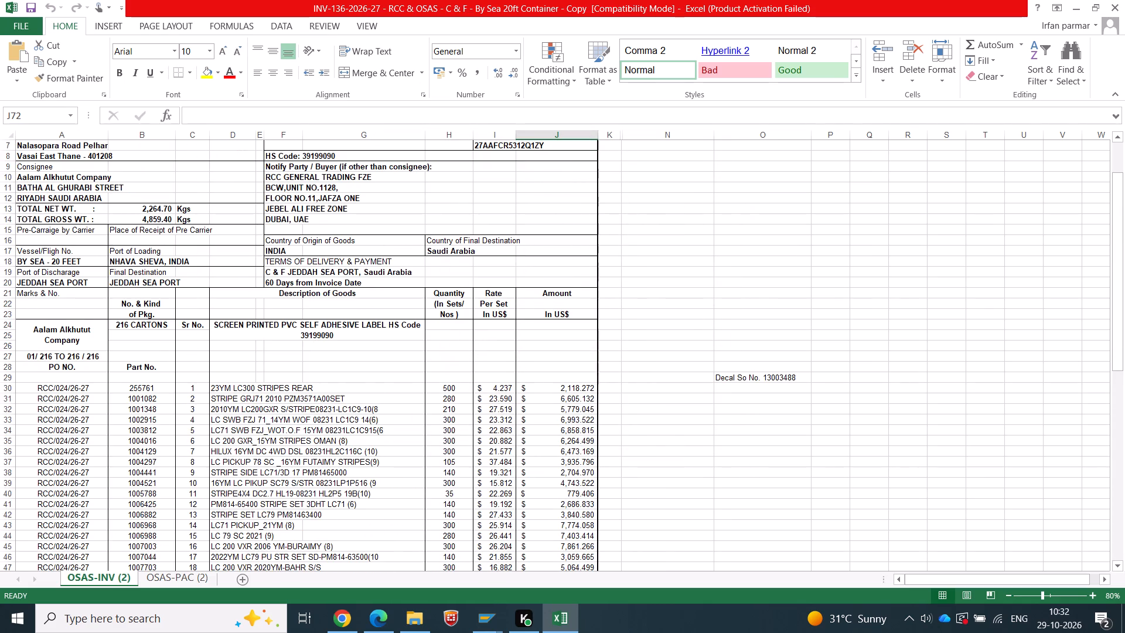
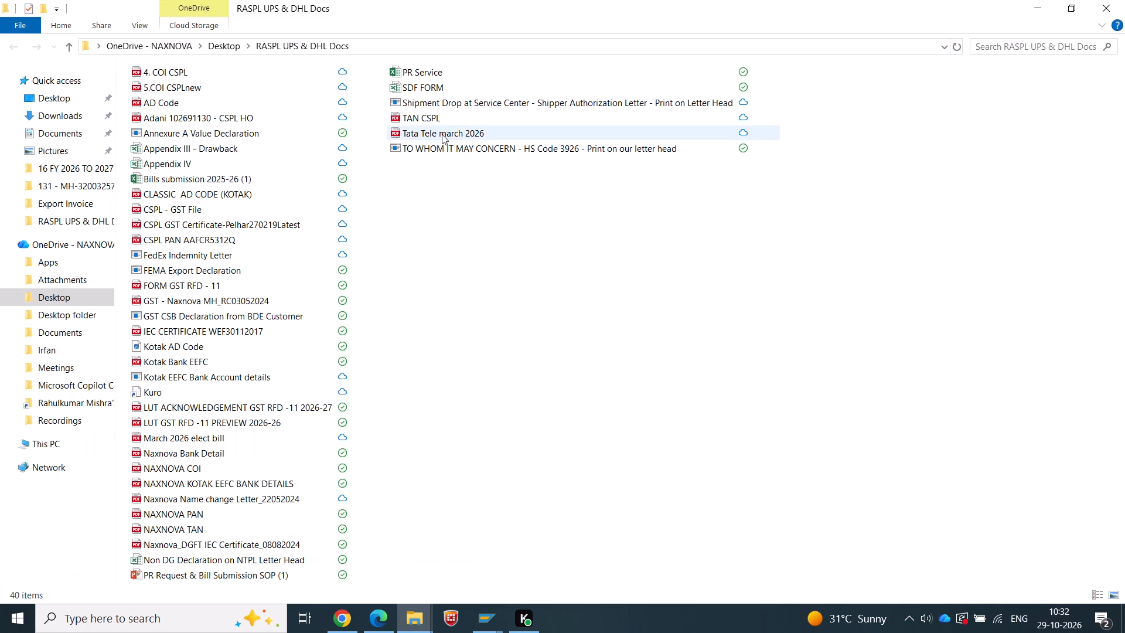
Select the SDF FORM, Annexure A Value Declaration, FEMA Export Declaration and GST CSB Declaration from BDE Customer files together.
{"action": "left_click", "coordinate": [421, 91]}
{"action": "left_click", "coordinate": [175, 134], "text": "ctrl"}
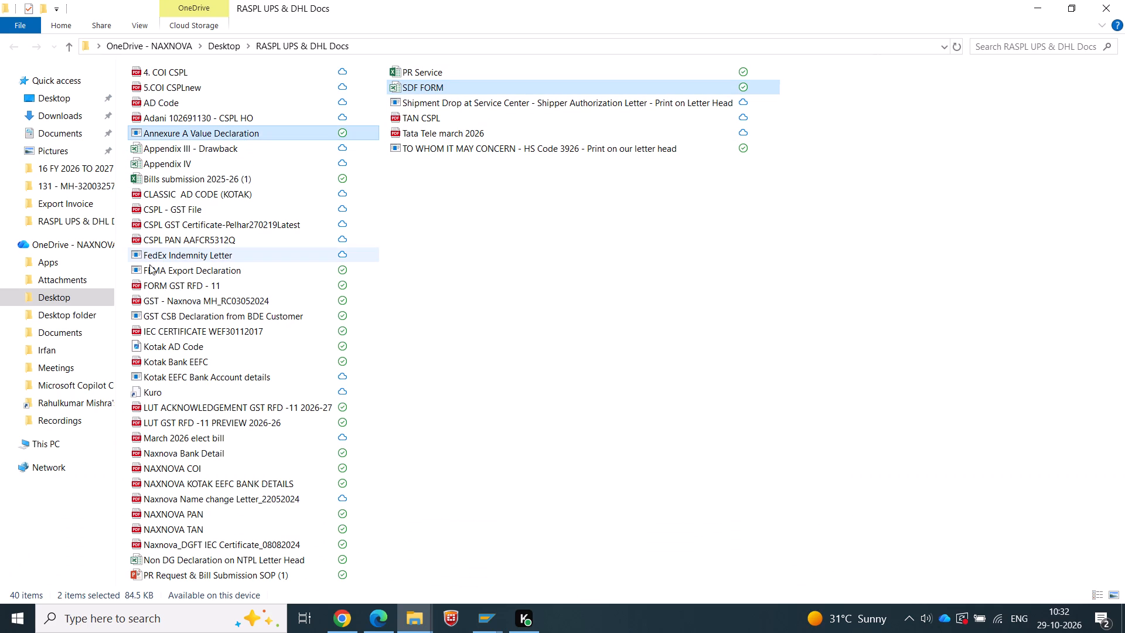
{"action": "left_click", "coordinate": [149, 267], "text": "ctrl"}
{"action": "left_click", "coordinate": [155, 318], "text": "ctrl"}
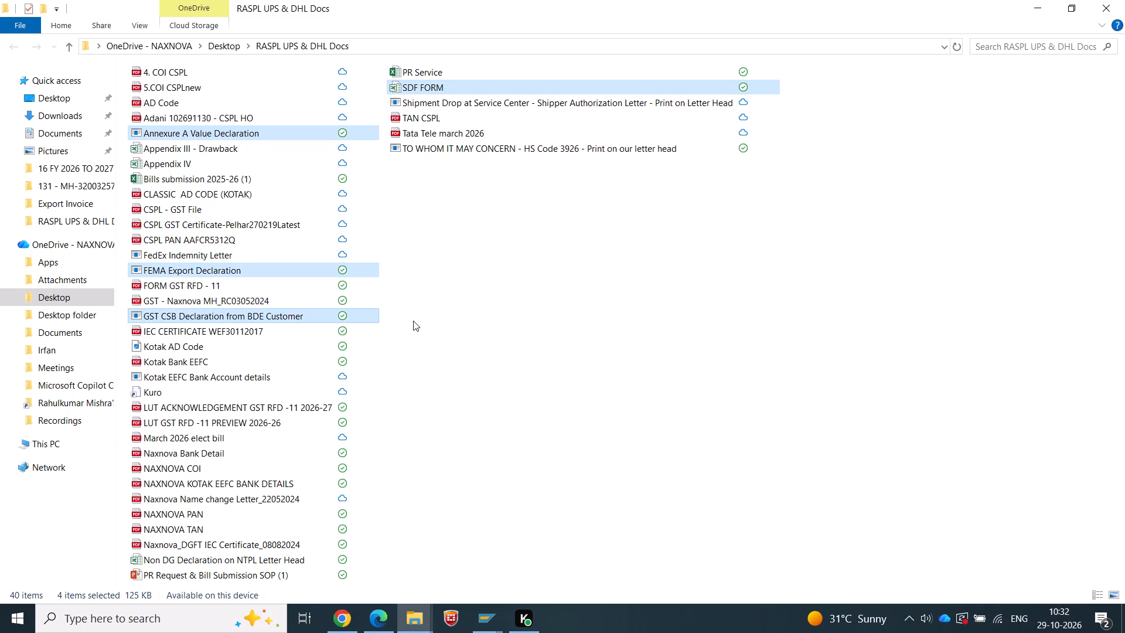
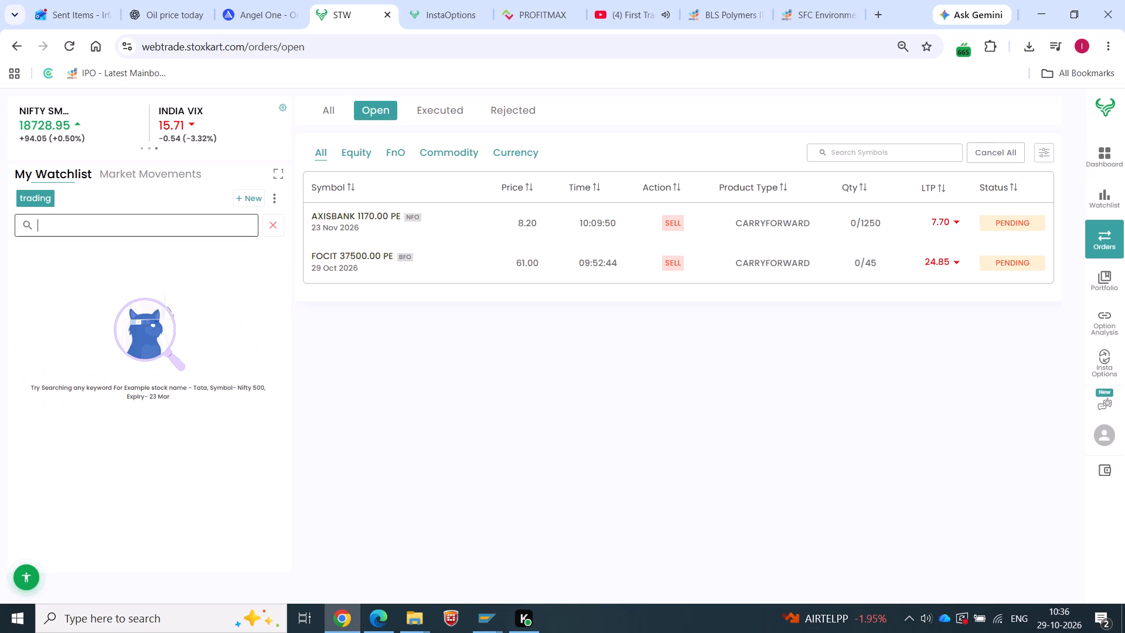
{"action": "type", "text": "NTPC"}
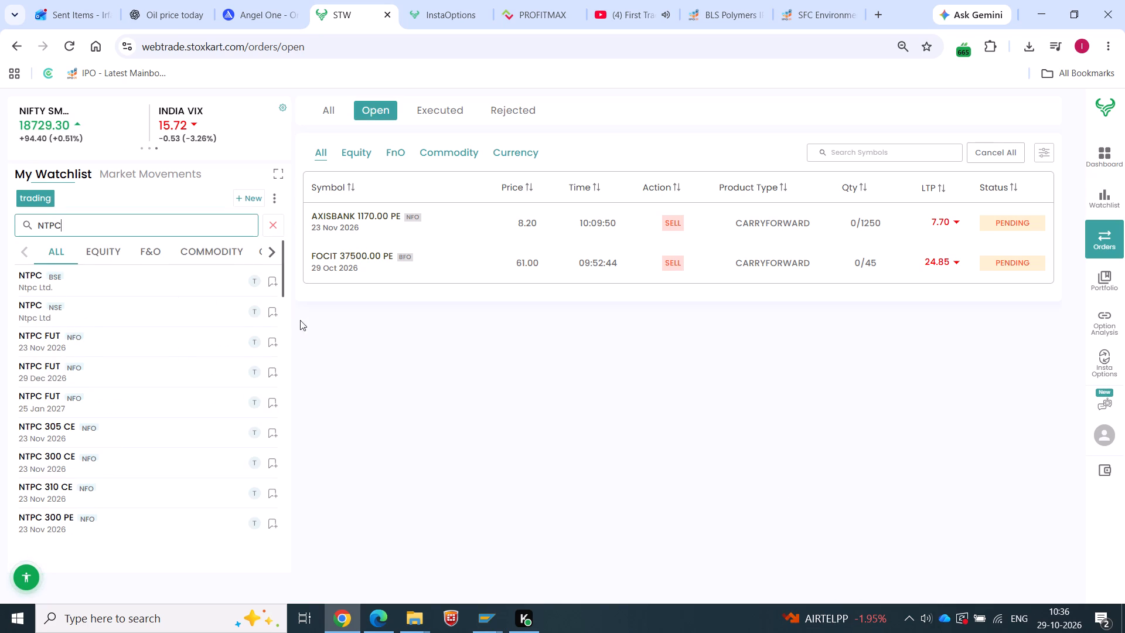
{"action": "left_click", "coordinate": [272, 311]}
{"action": "left_click", "coordinate": [127, 219]}
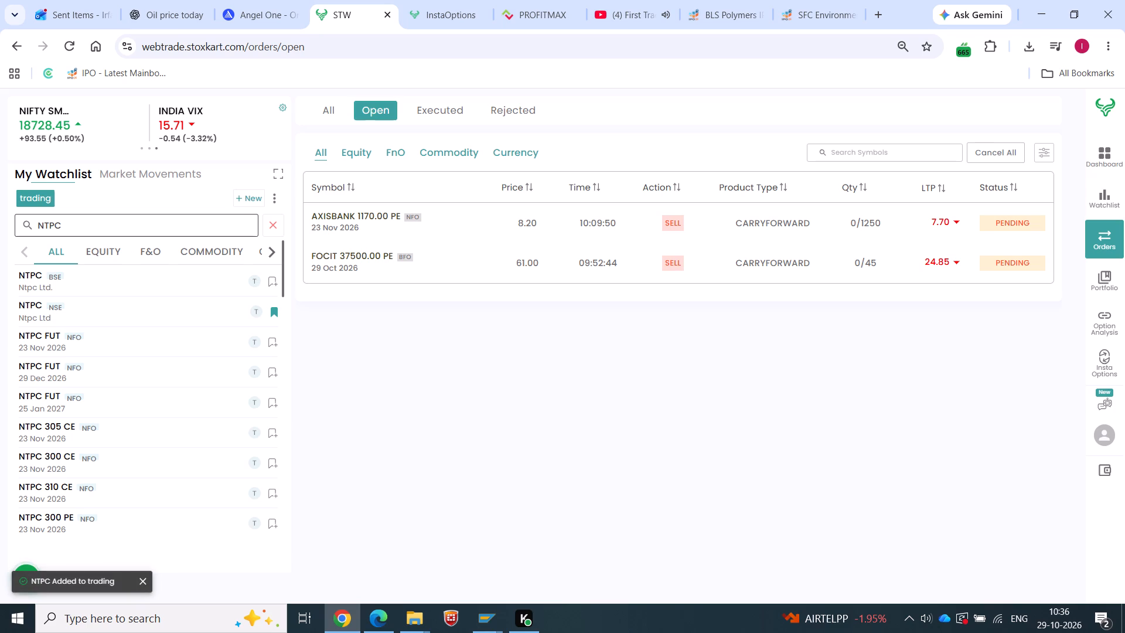
{"action": "key", "text": "space"}
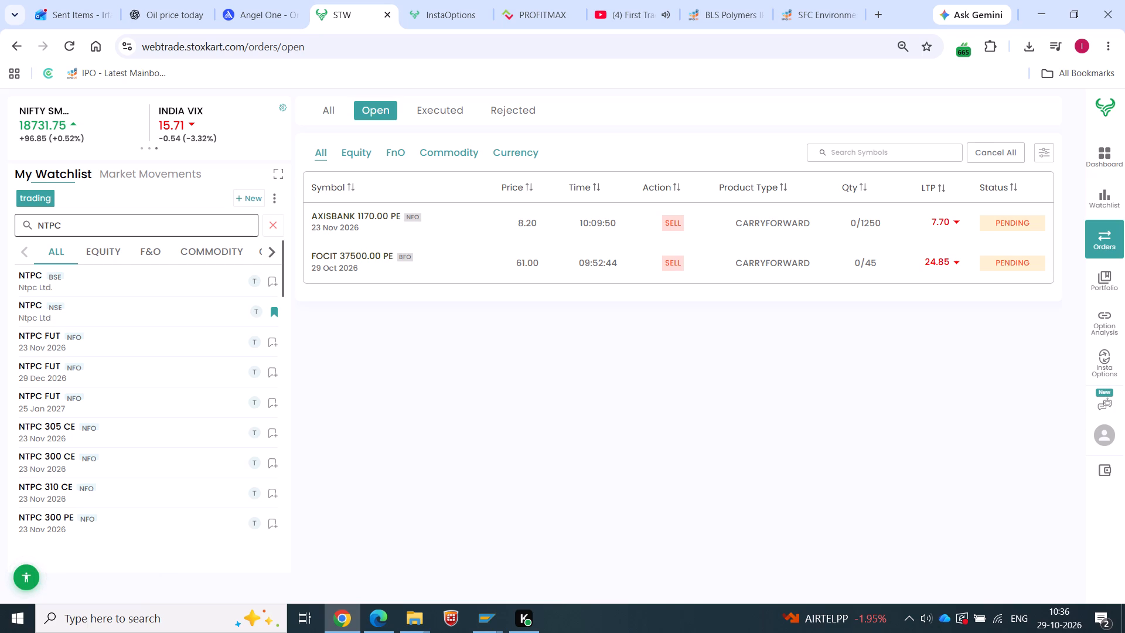
{"action": "type", "text": "300"}
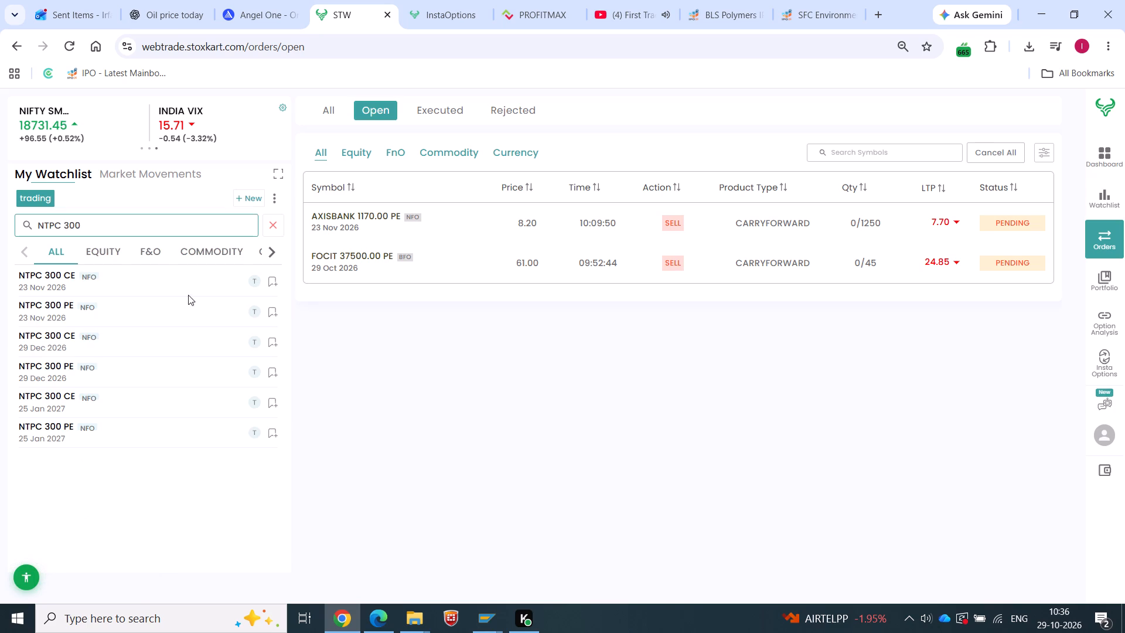
{"action": "left_click", "coordinate": [274, 312]}
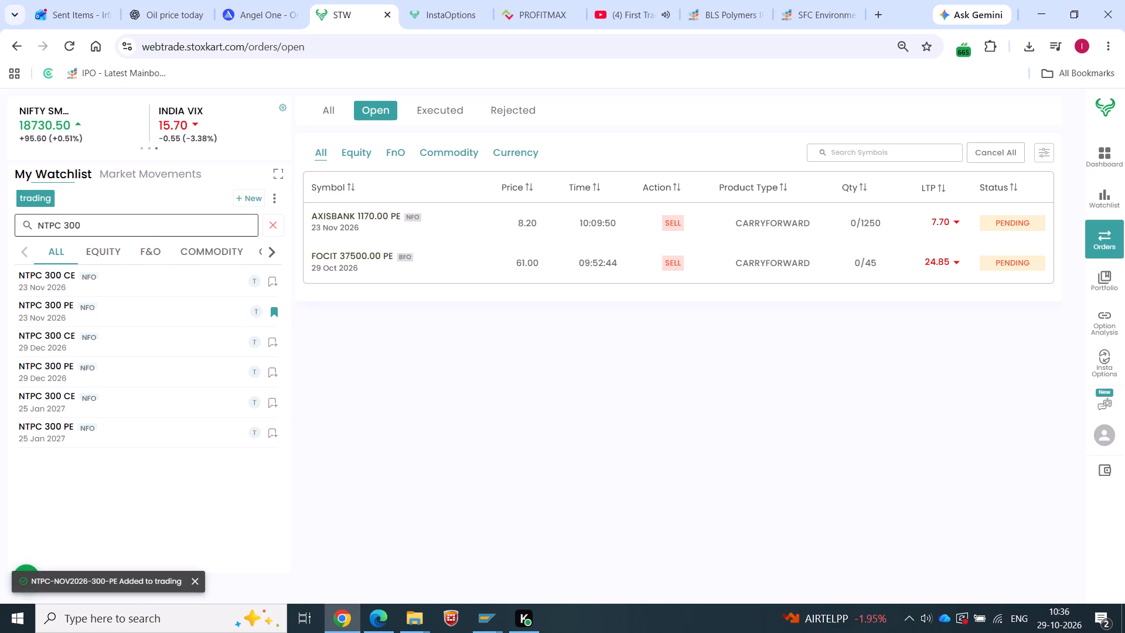
Search the watchlist instruments for NTPC 297.50 and clear the search.
{"action": "left_click", "coordinate": [152, 229]}
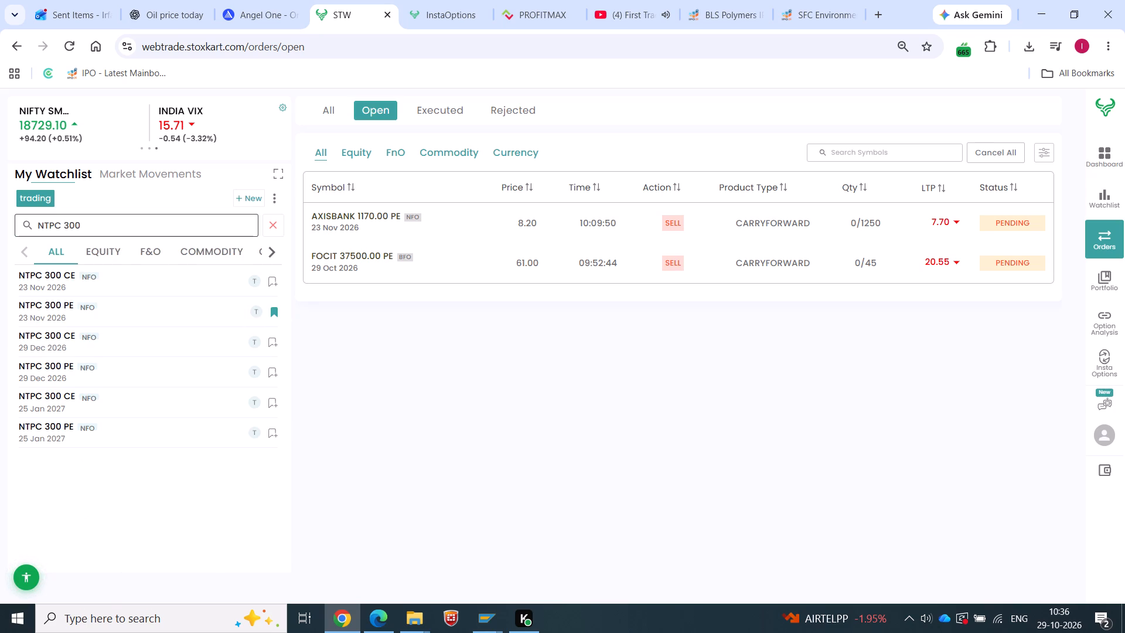
{"action": "key", "text": "BackSpace"}
{"action": "key", "text": "BackSpace"}
{"action": "key", "text": "BackSpace"}
{"action": "type", "text": "297.50"}
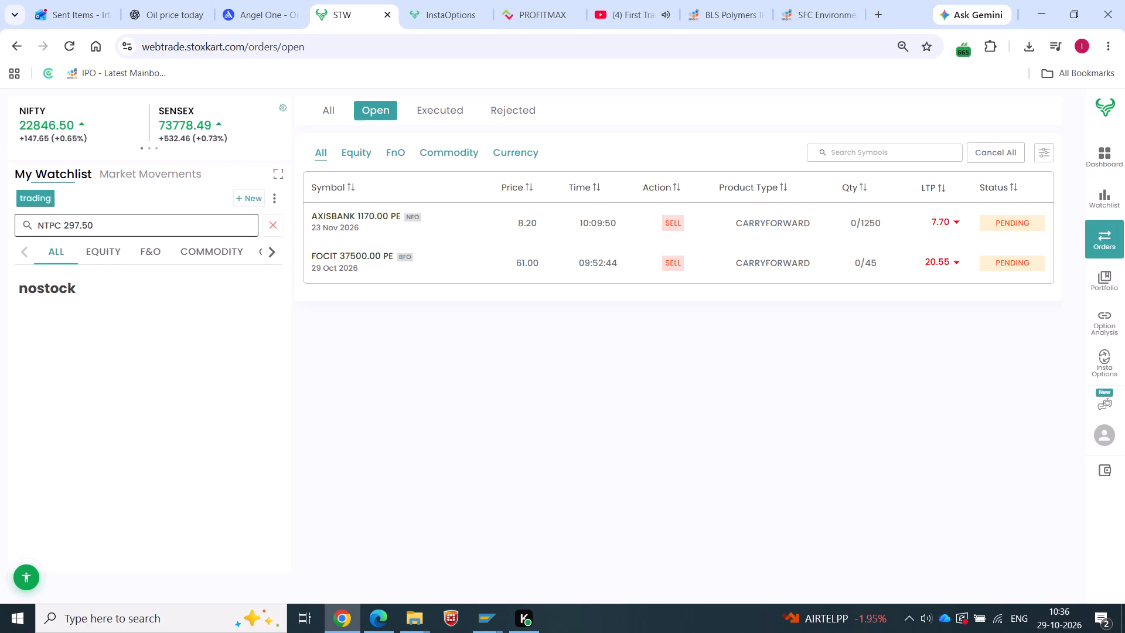
{"action": "key", "text": "Escape"}
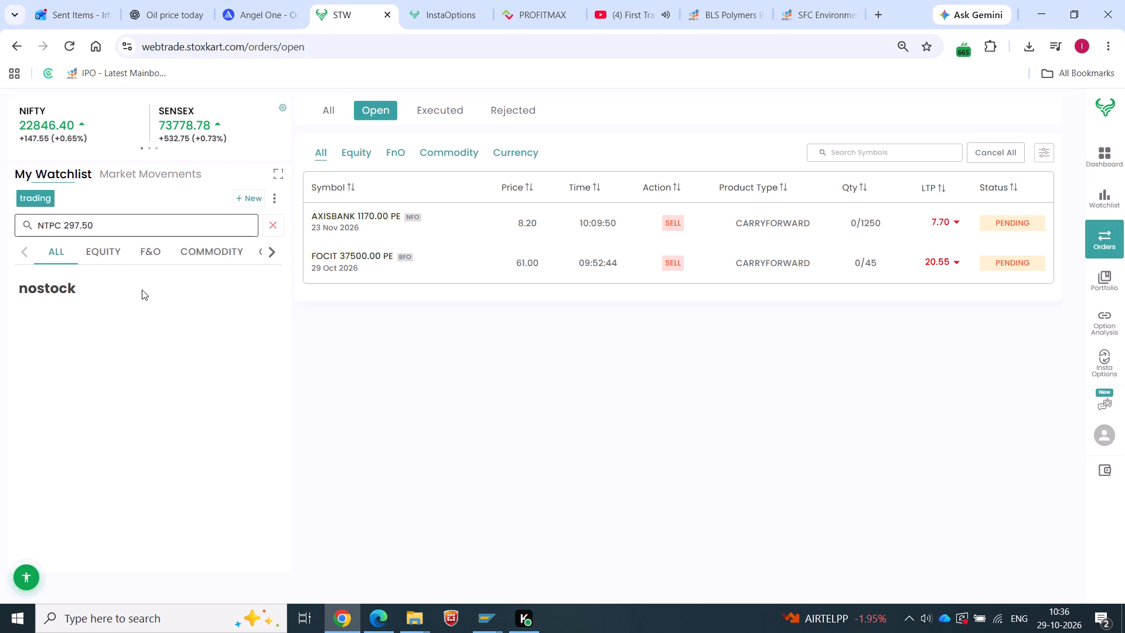
{"action": "left_click", "coordinate": [274, 230]}
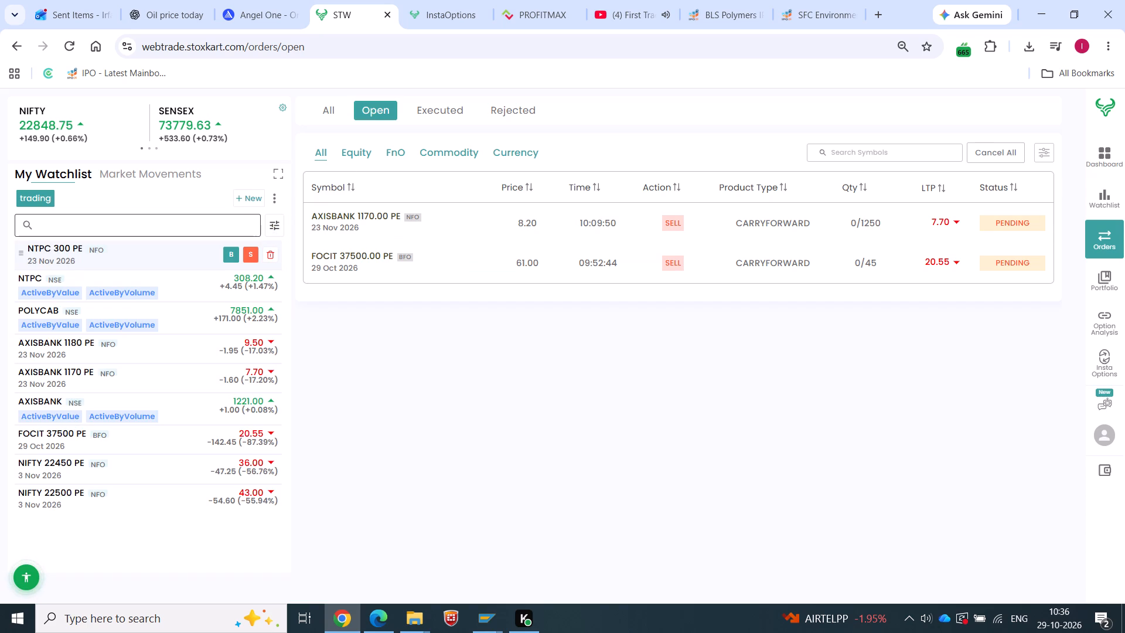
From NTPC's 23 Nov 26 option chain, start a sell order for 2 lots of the 297.5 put.
{"action": "left_click", "coordinate": [69, 265]}
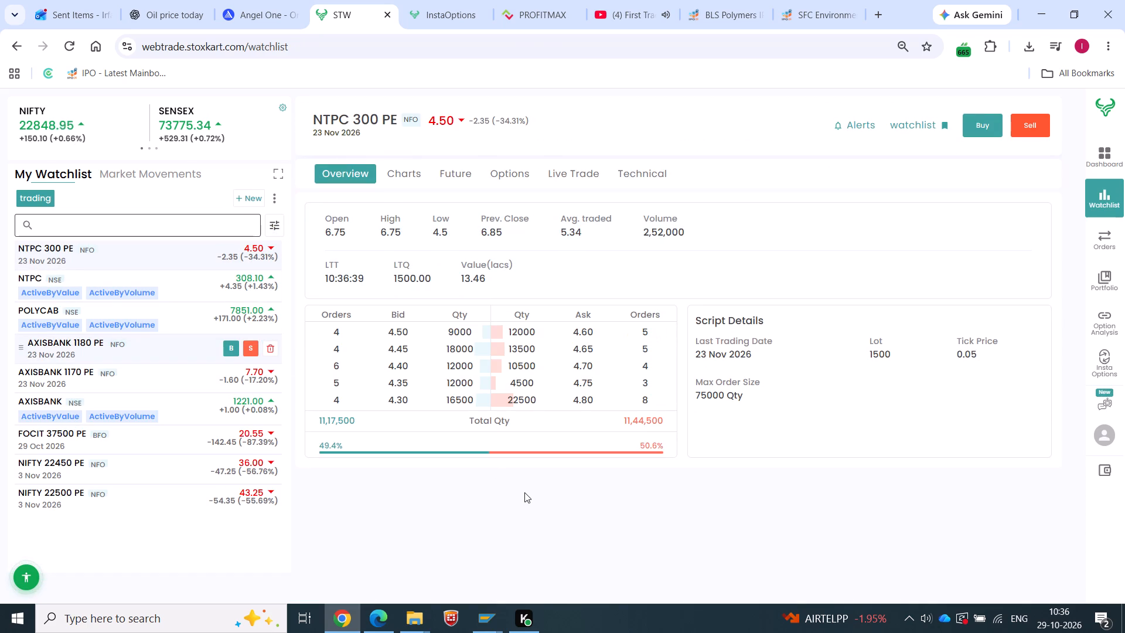
{"action": "left_click", "coordinate": [506, 175]}
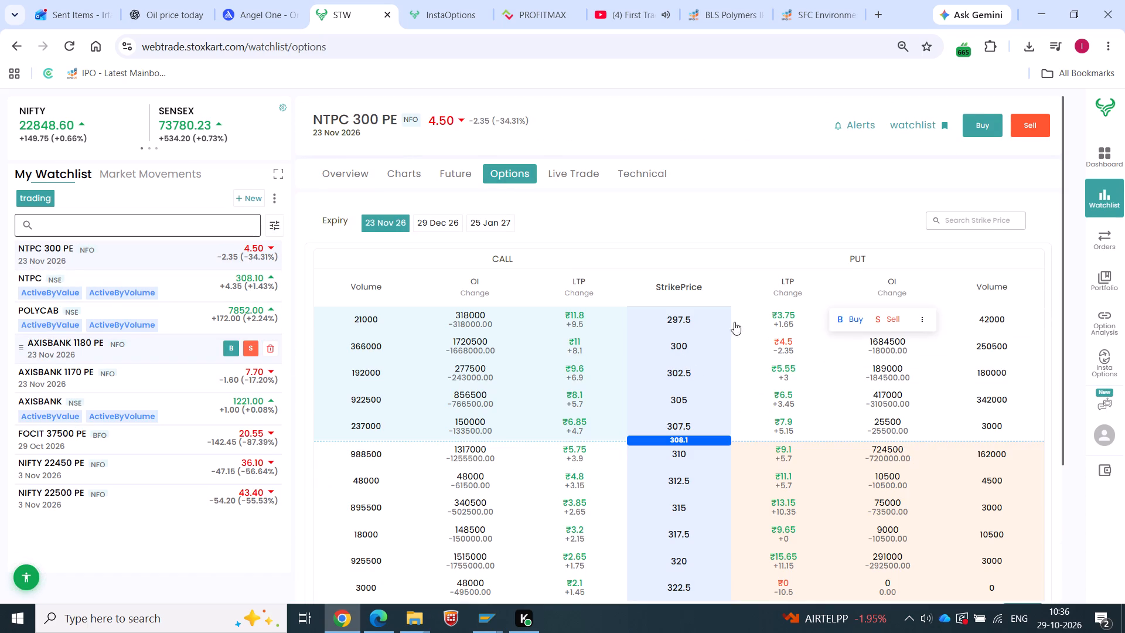
{"action": "left_click", "coordinate": [896, 316]}
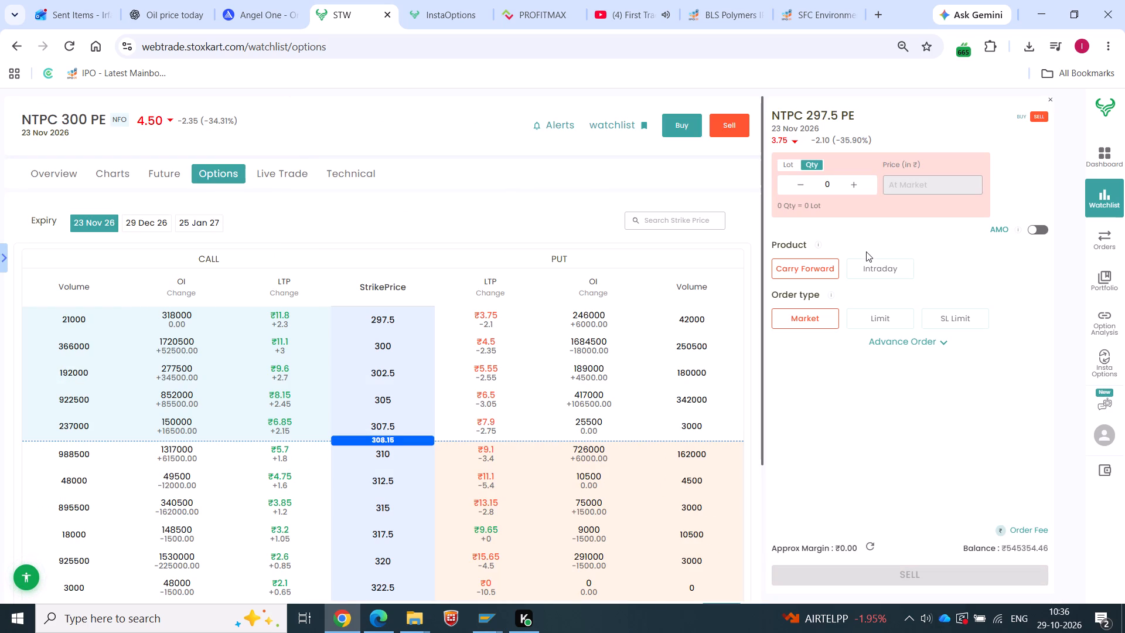
{"action": "left_click", "coordinate": [855, 183]}
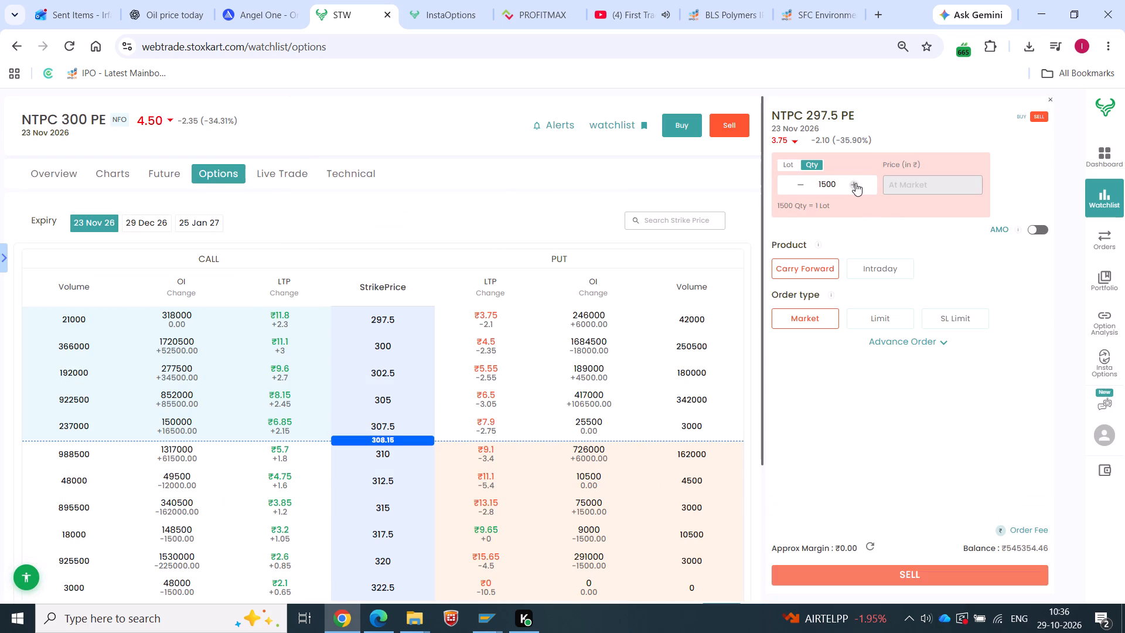
{"action": "left_click", "coordinate": [855, 183]}
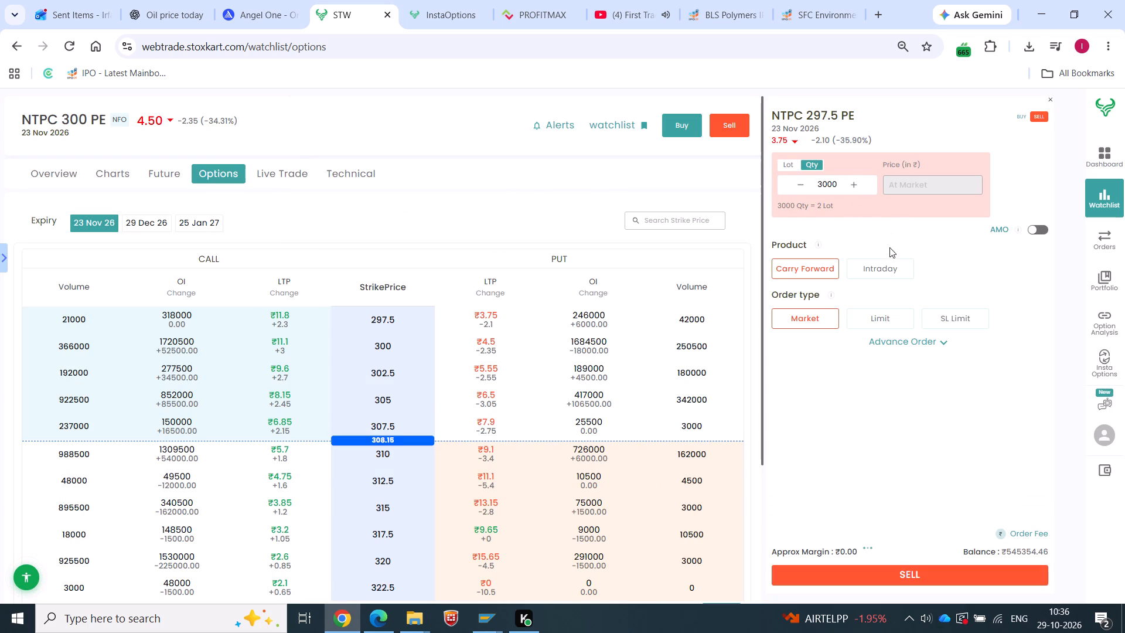
{"action": "left_click", "coordinate": [786, 171]}
{"action": "left_click", "coordinate": [786, 163]}
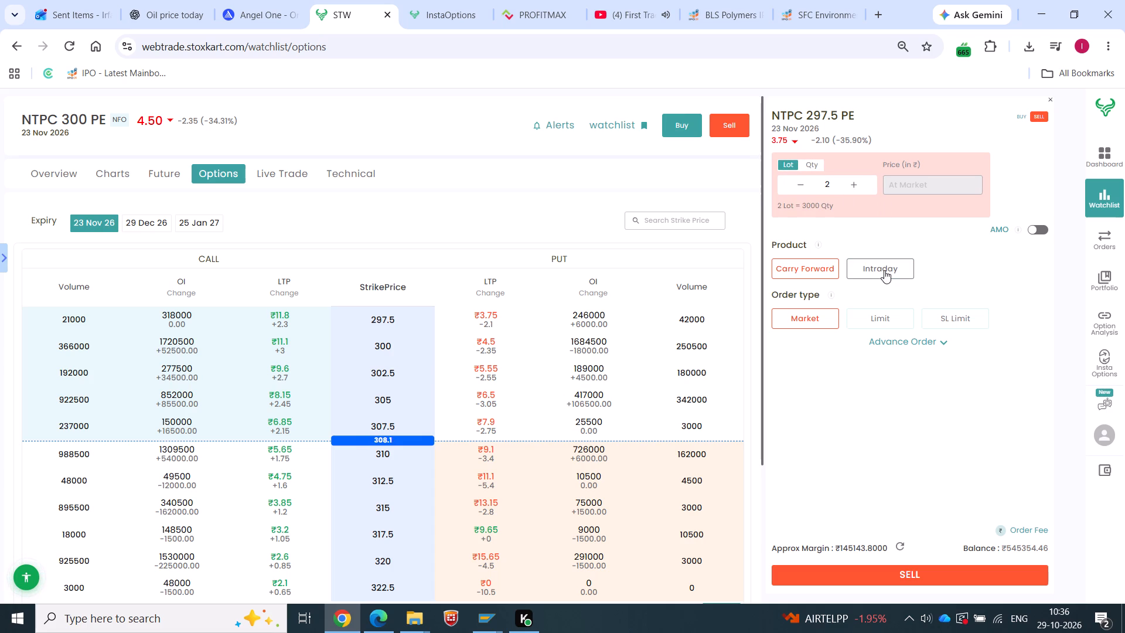
Make the NTPC 297.5 PE sell order a limit order at 4.30 and submit it.
{"action": "left_click", "coordinate": [862, 324]}
{"action": "left_click", "coordinate": [916, 184]}
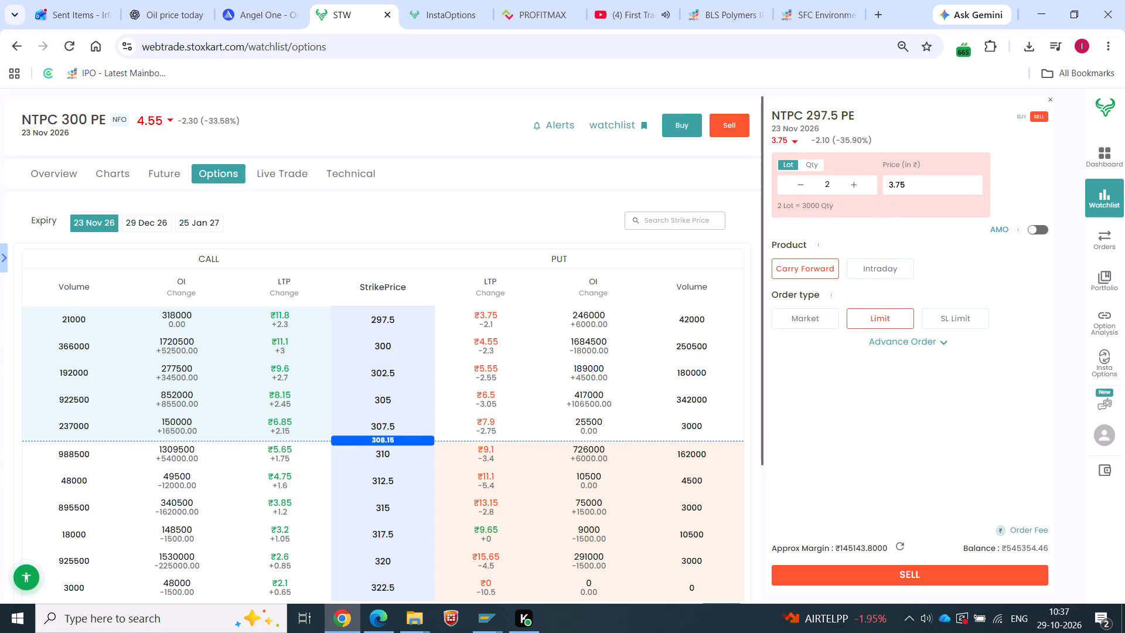
{"action": "key", "text": "BackSpace"}
{"action": "key", "text": "BackSpace"}
{"action": "key", "text": "BackSpace"}
{"action": "key", "text": "BackSpace"}
{"action": "type", "text": "4.30"}
{"action": "left_click", "coordinate": [918, 580]}
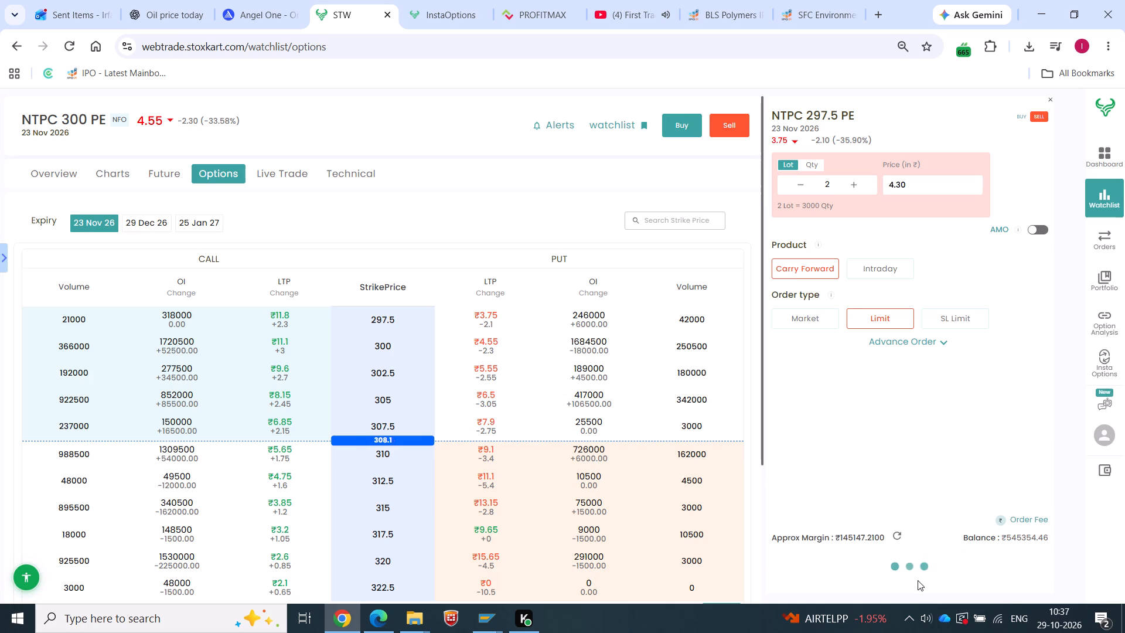
{"action": "left_click", "coordinate": [628, 417]}
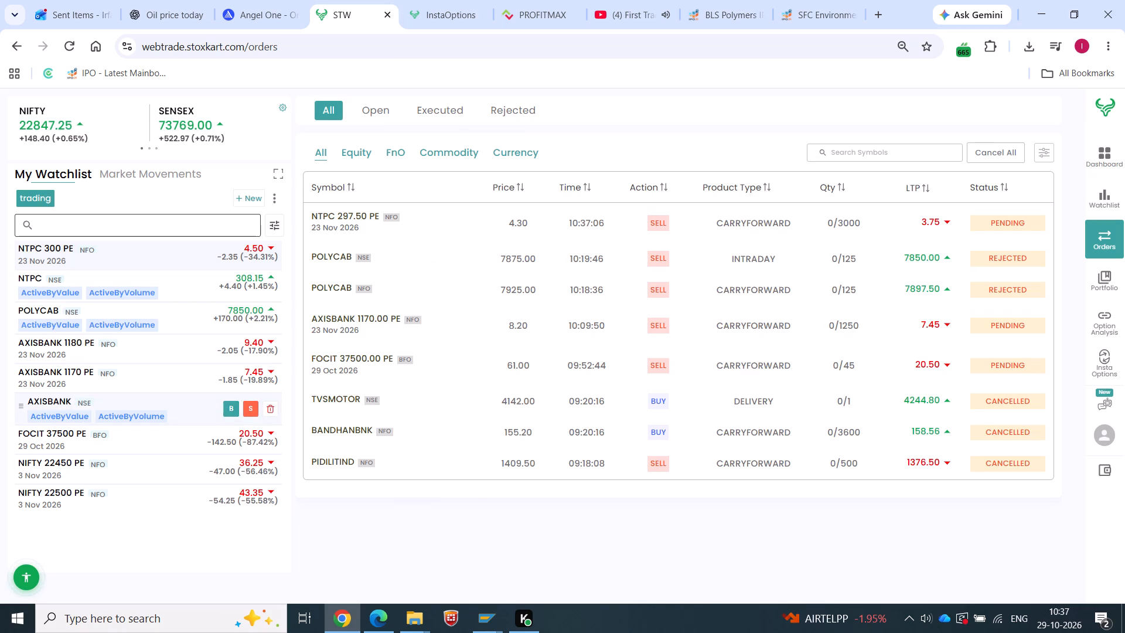
Search the instruments for NTPC 297.50 again, including the F&O category, and clear the search.
{"action": "left_click", "coordinate": [119, 226]}
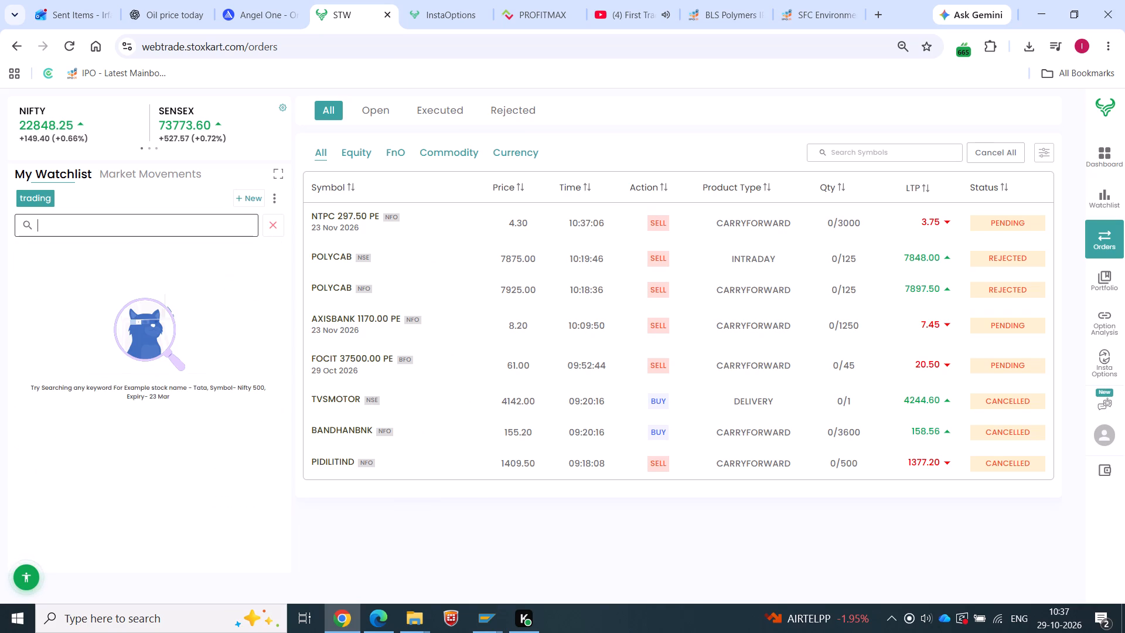
{"action": "type", "text": "NTPC 297.50"}
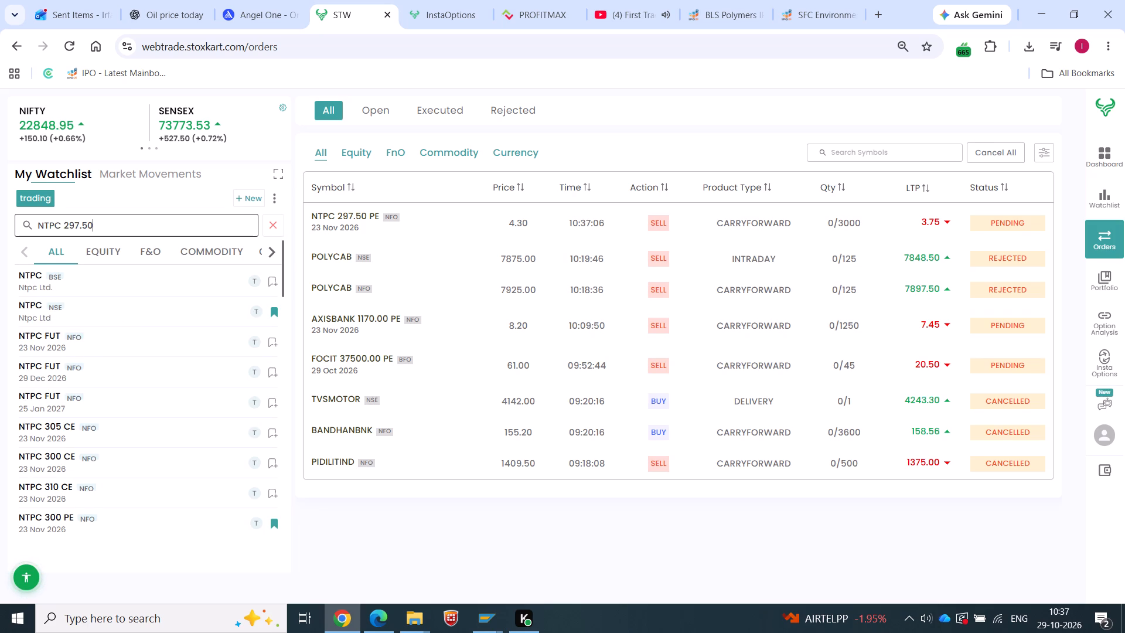
{"action": "scroll", "coordinate": [165, 297], "scroll_direction": "up", "scroll_amount": 4}
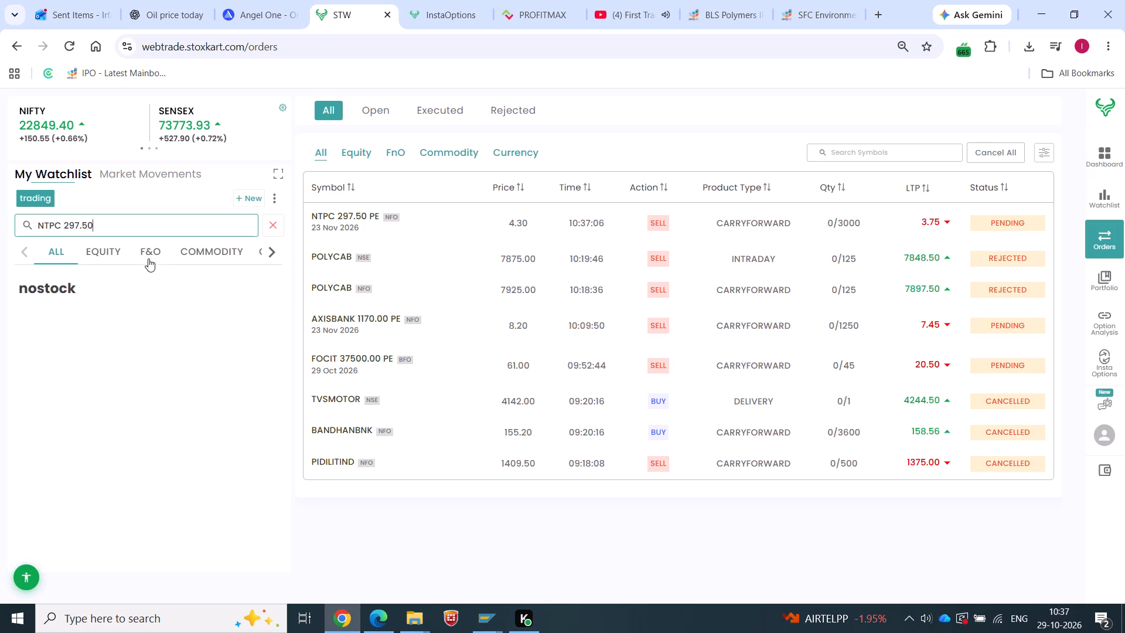
{"action": "left_click", "coordinate": [148, 258]}
{"action": "left_click", "coordinate": [267, 227]}
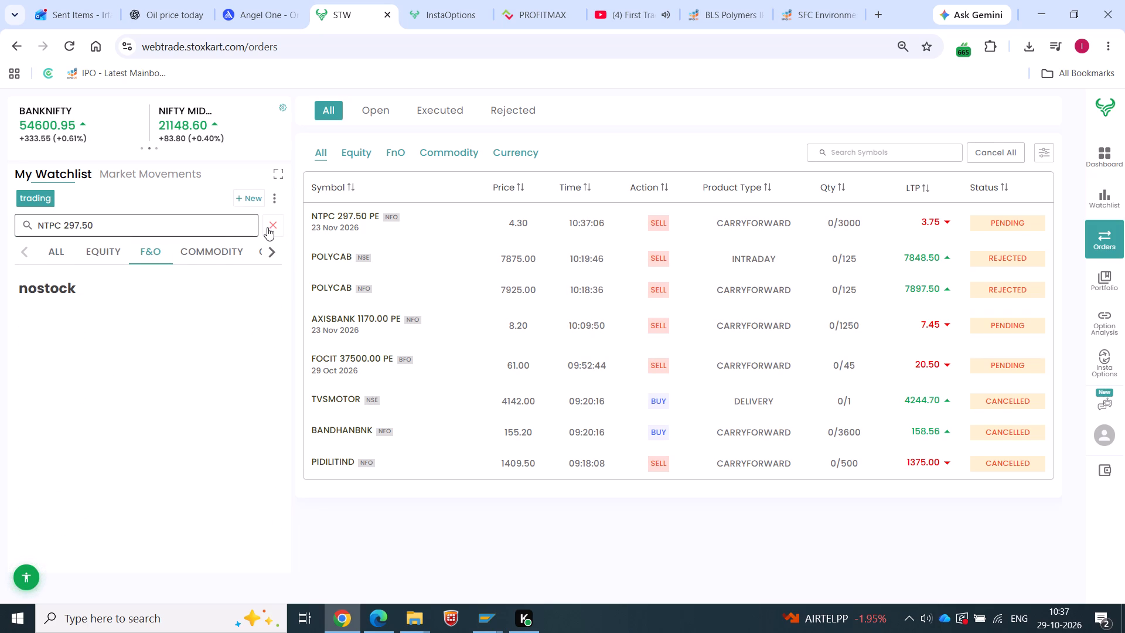
Delete POLYCAB from the trading watchlist.
{"action": "scroll", "coordinate": [117, 561], "scroll_direction": "up", "scroll_amount": 7}
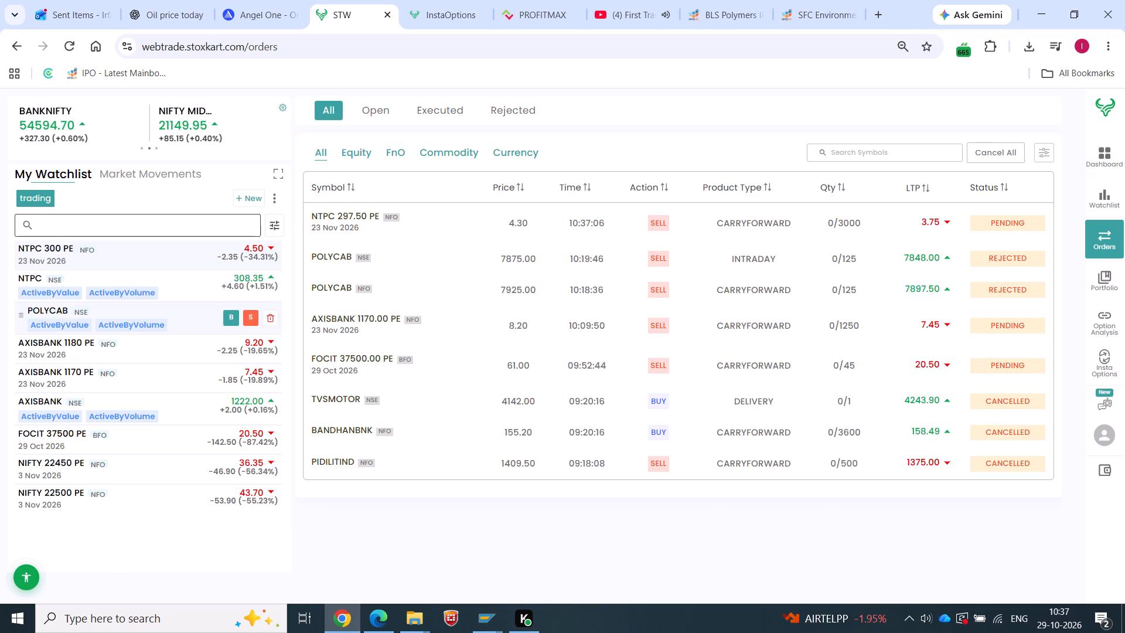
{"action": "left_click", "coordinate": [265, 320]}
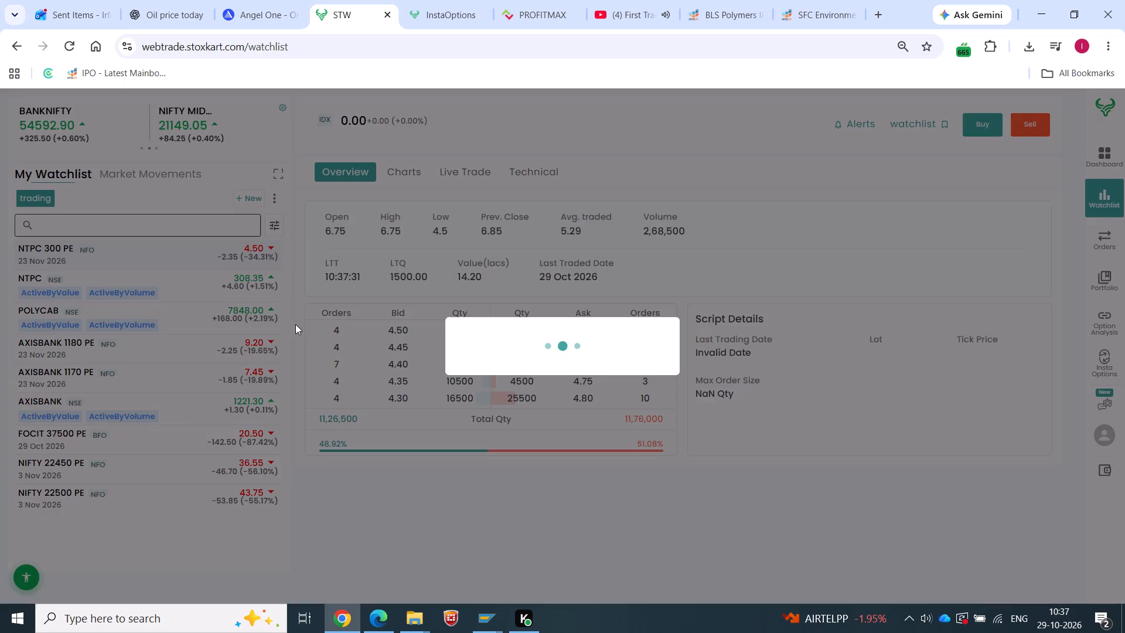
{"action": "left_click", "coordinate": [593, 366]}
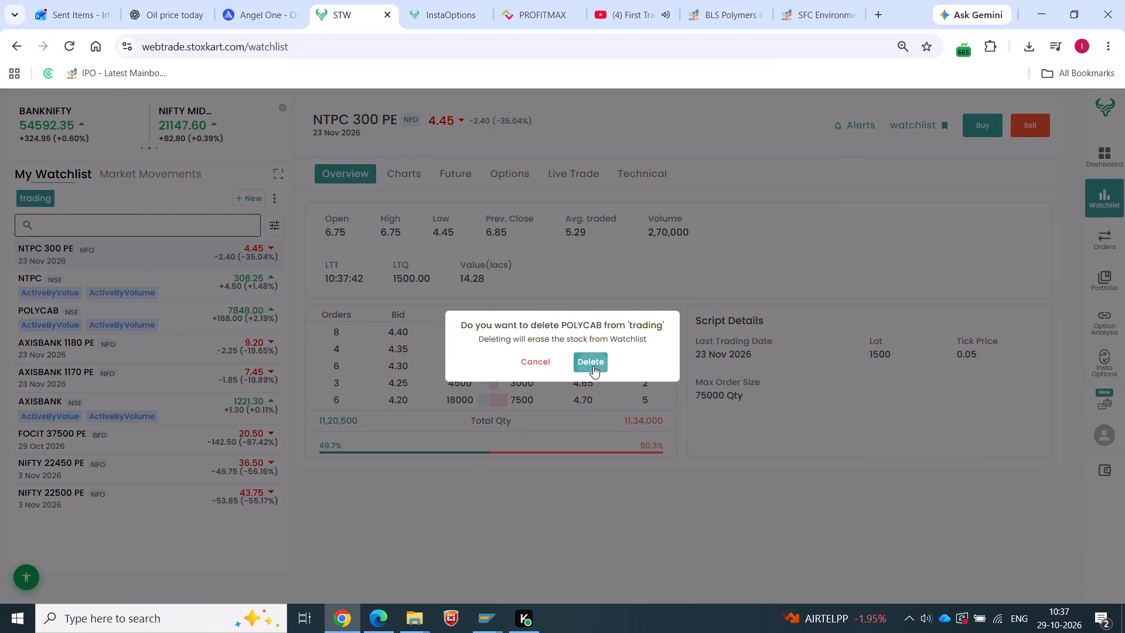